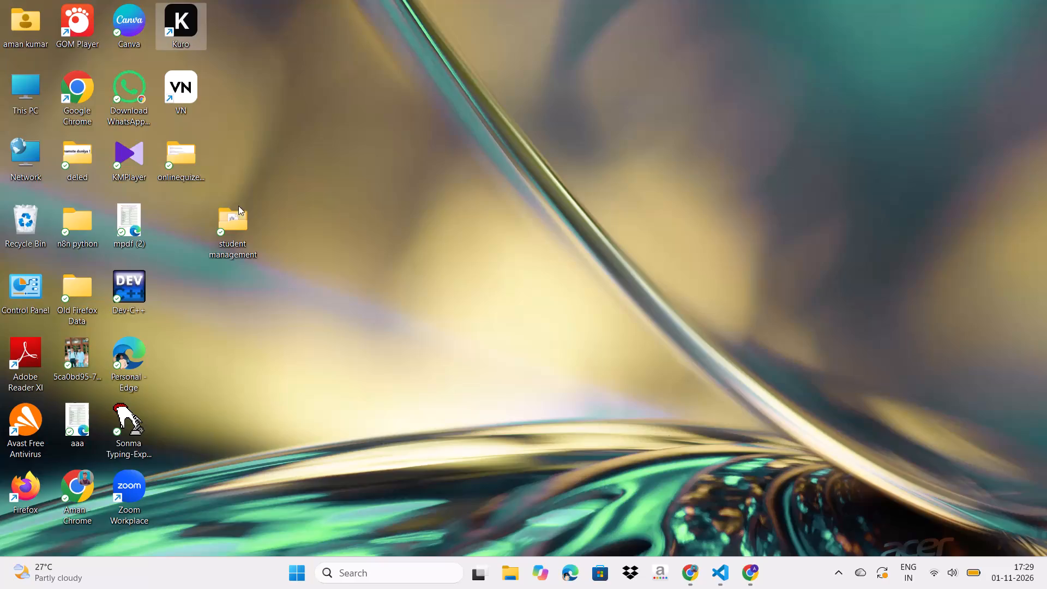
Open Chrome with the Person 1 profile and load the Shiksha Marg website in a new tab.
double_click(76, 92)
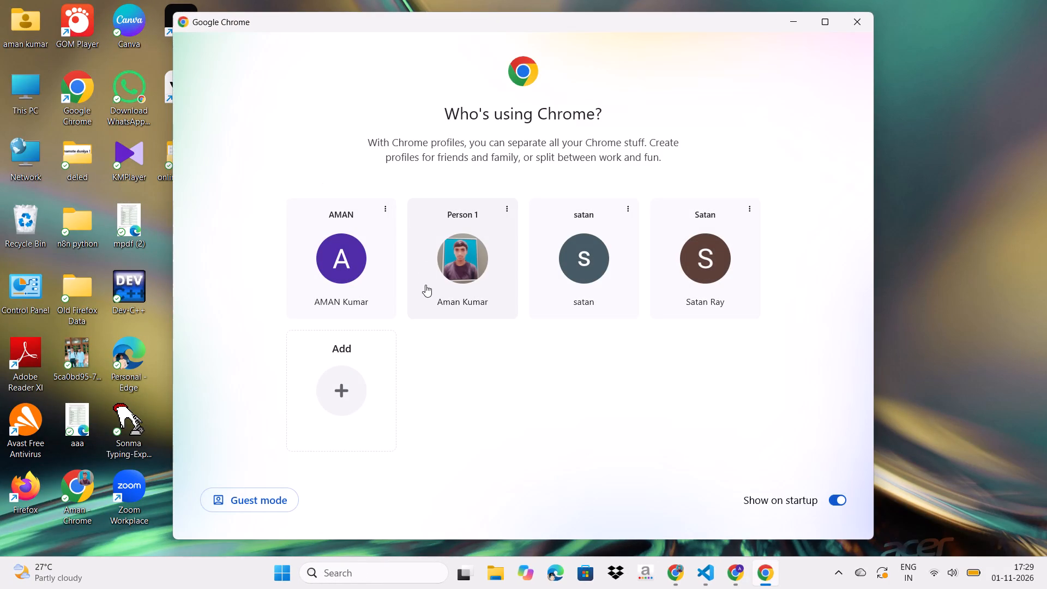
click(425, 285)
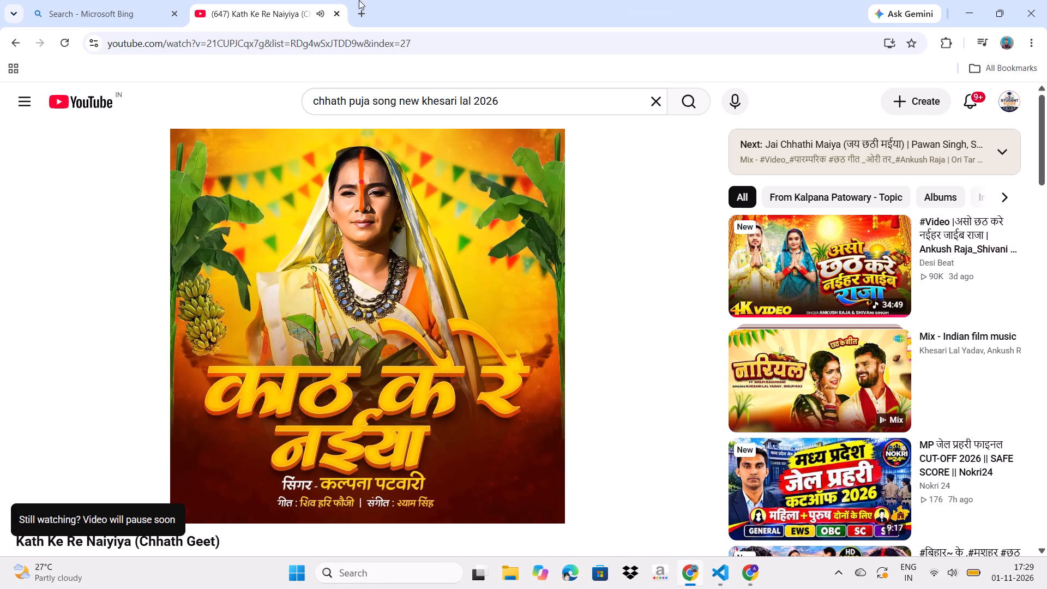
click(362, 16)
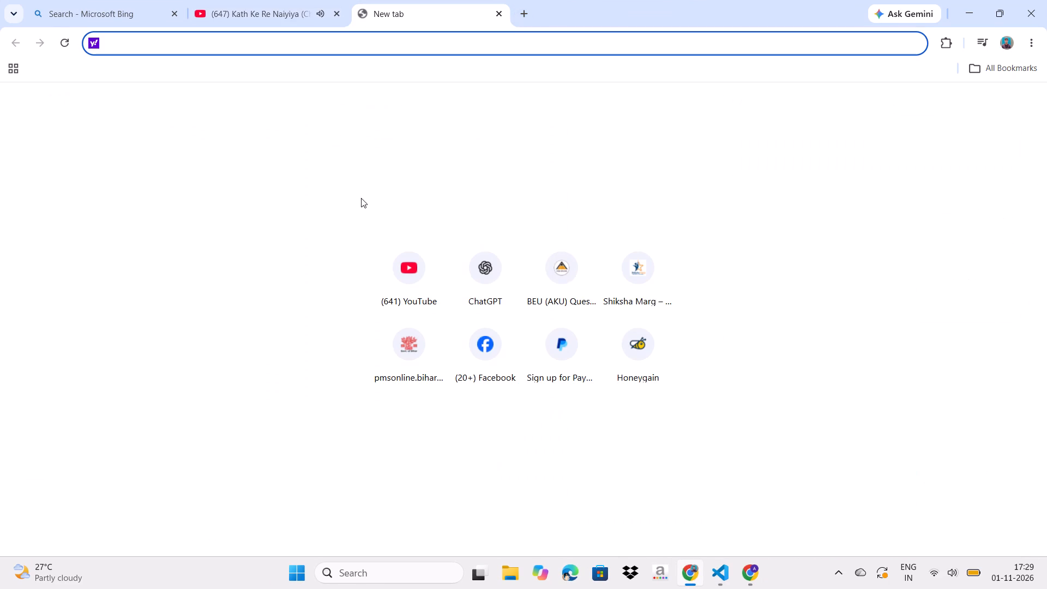
click(624, 292)
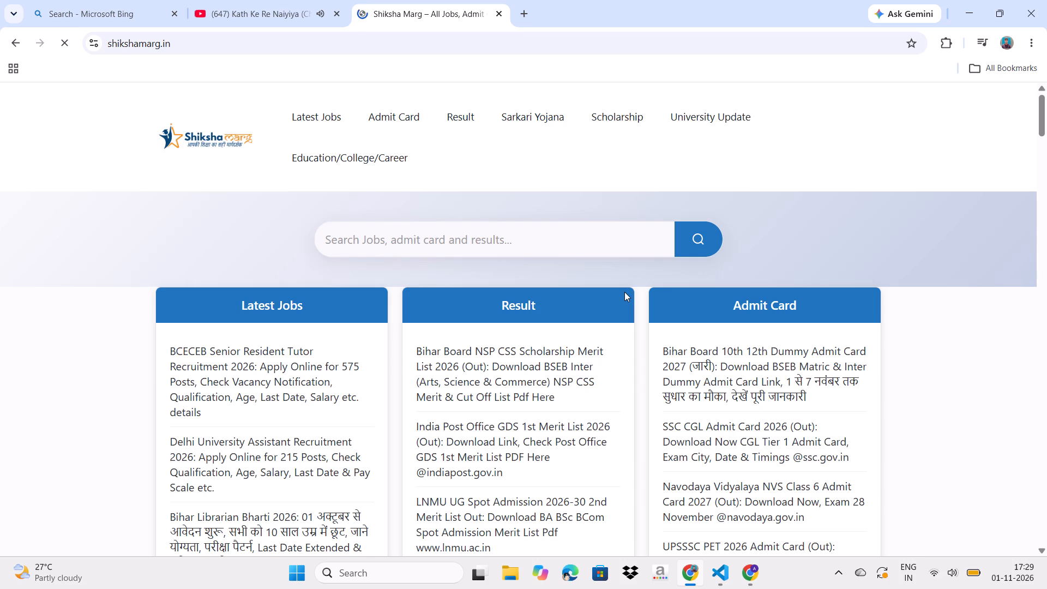
Browse the Shiksha Marg listings and open the BCECEB Senior Resident Tutor Recruitment 2026 article from Latest Jobs.
scroll(380, 429, down, 2)
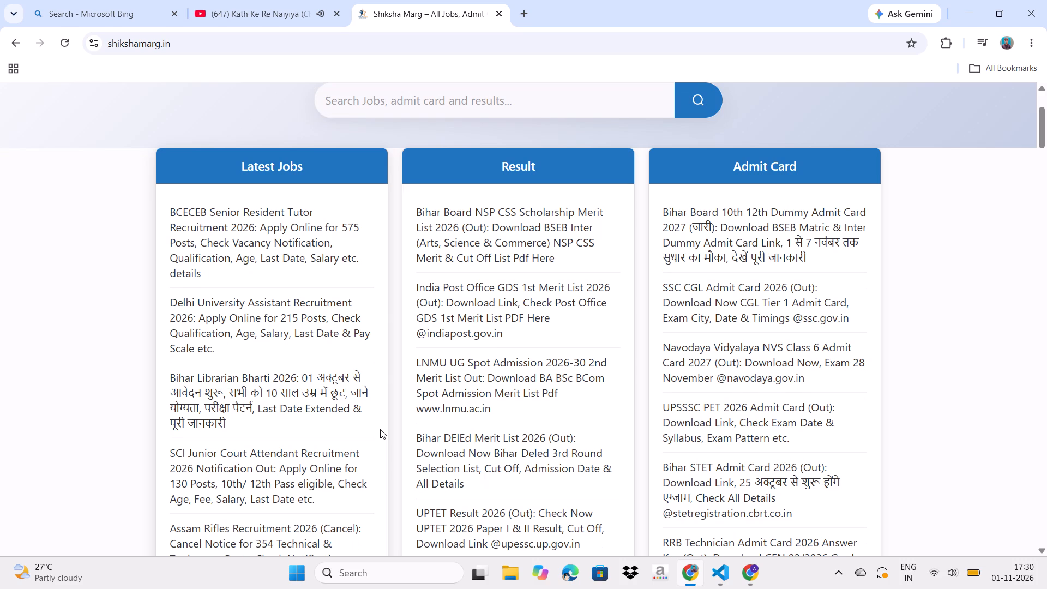
scroll(380, 429, down, 1)
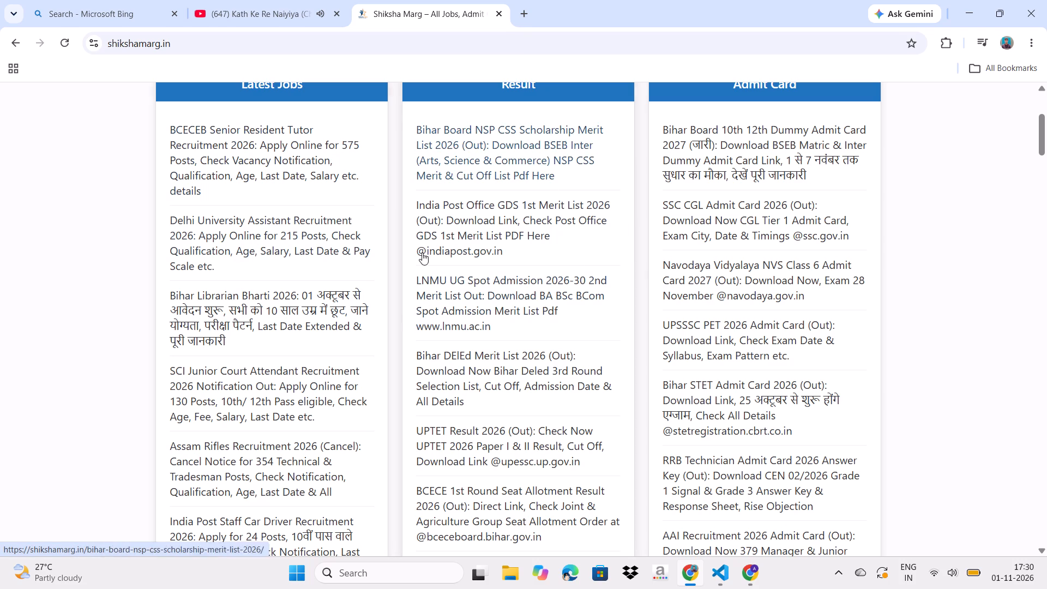
scroll(462, 300, down, 1)
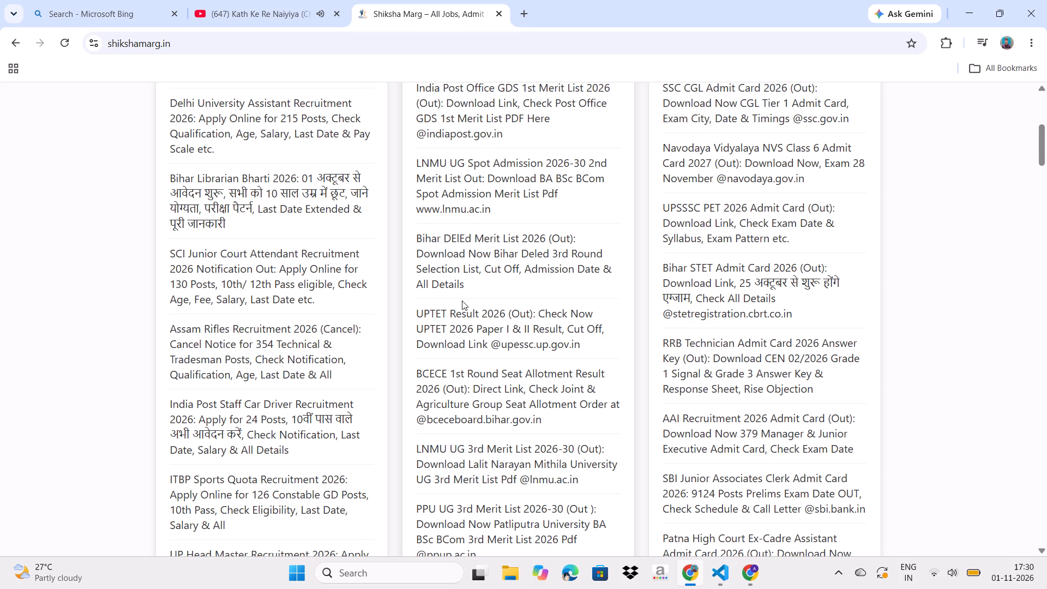
scroll(462, 300, up, 3)
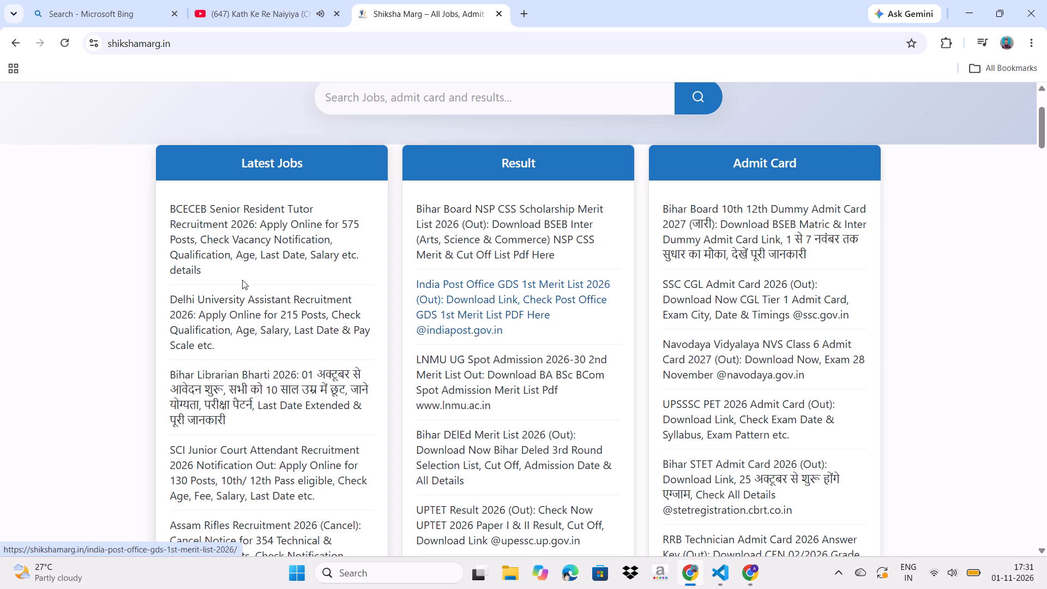
scroll(248, 200, up, 1)
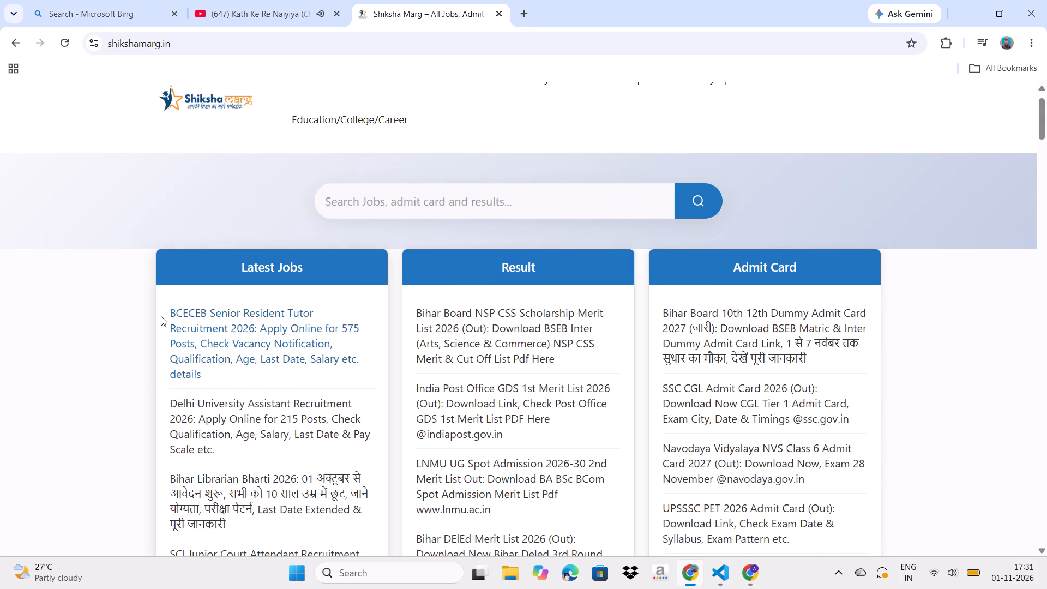
click(203, 321)
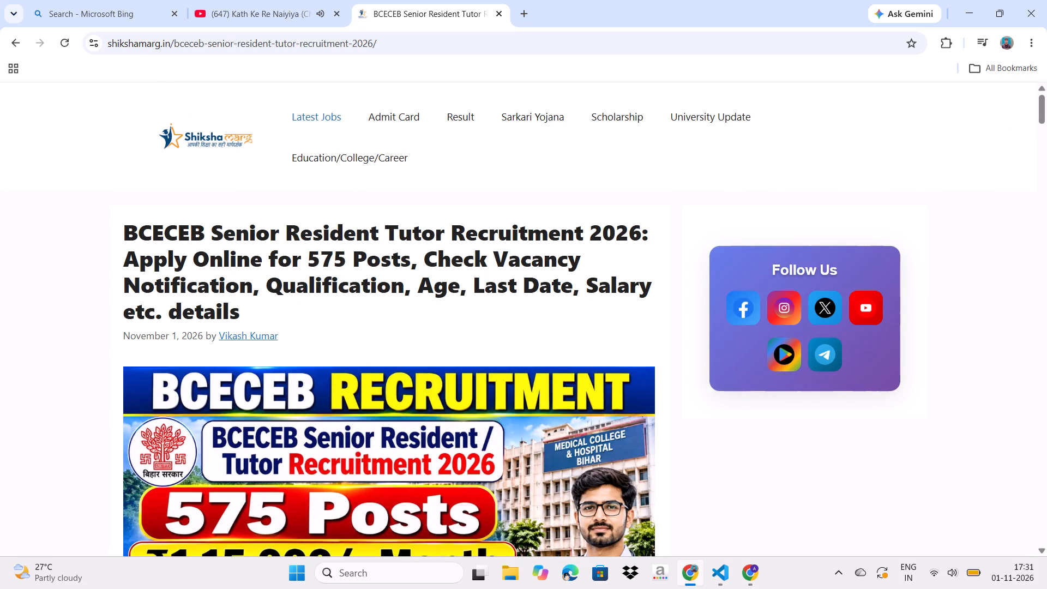
Copy the full headline of the BCECEB Senior Resident Tutor Recruitment 2026 article.
drag(125, 227, 243, 322)
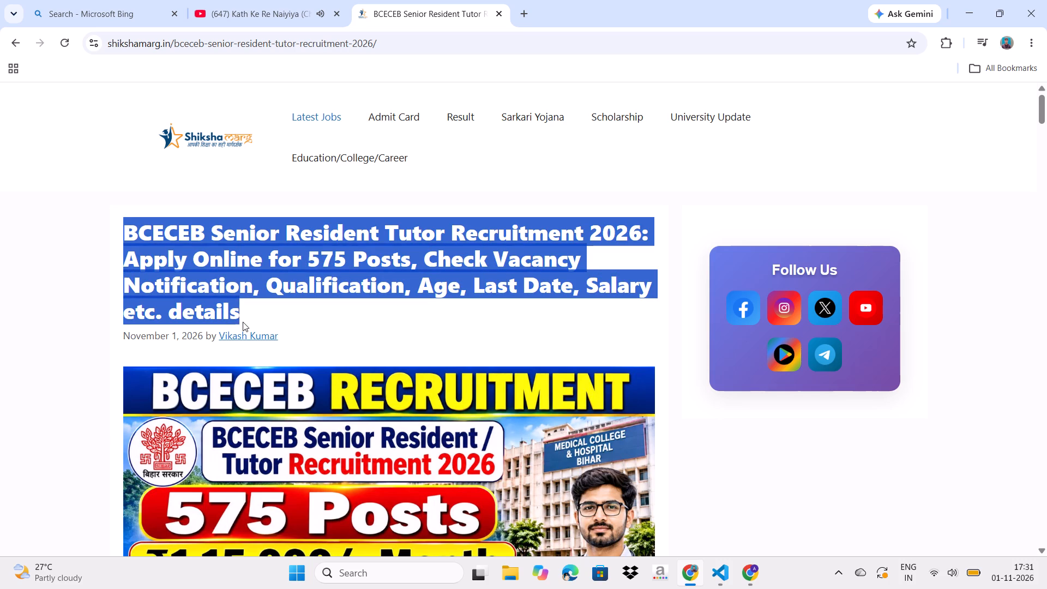
scroll(375, 437, down, 4)
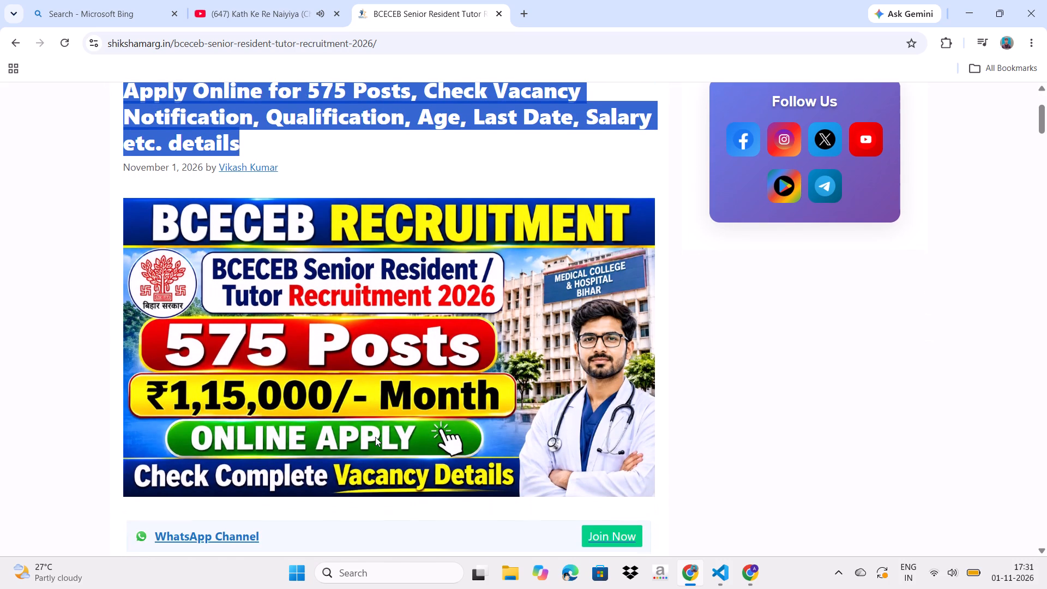
scroll(375, 437, up, 6)
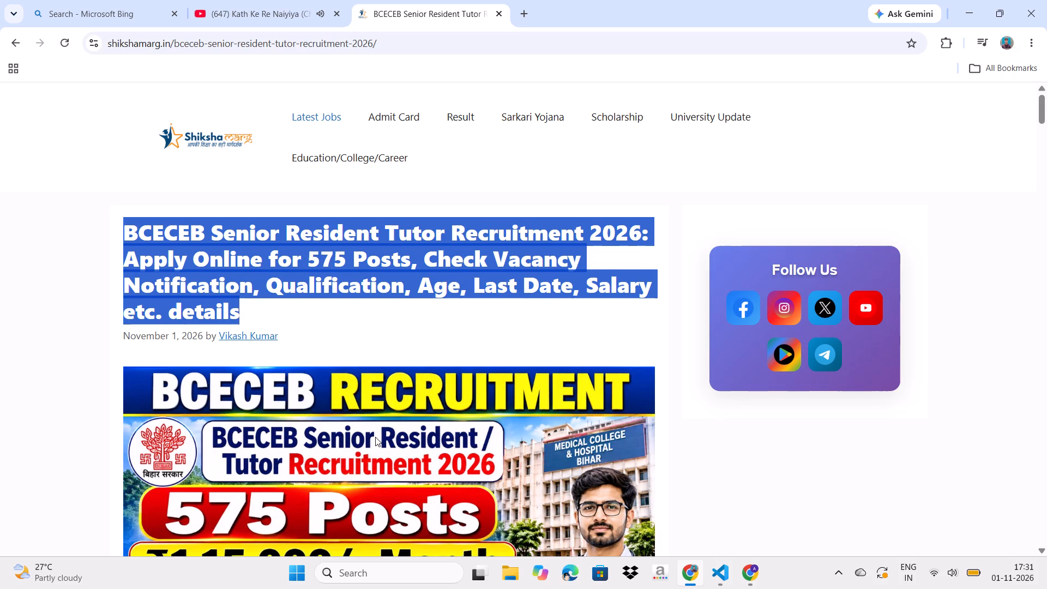
key(ctrl+c)
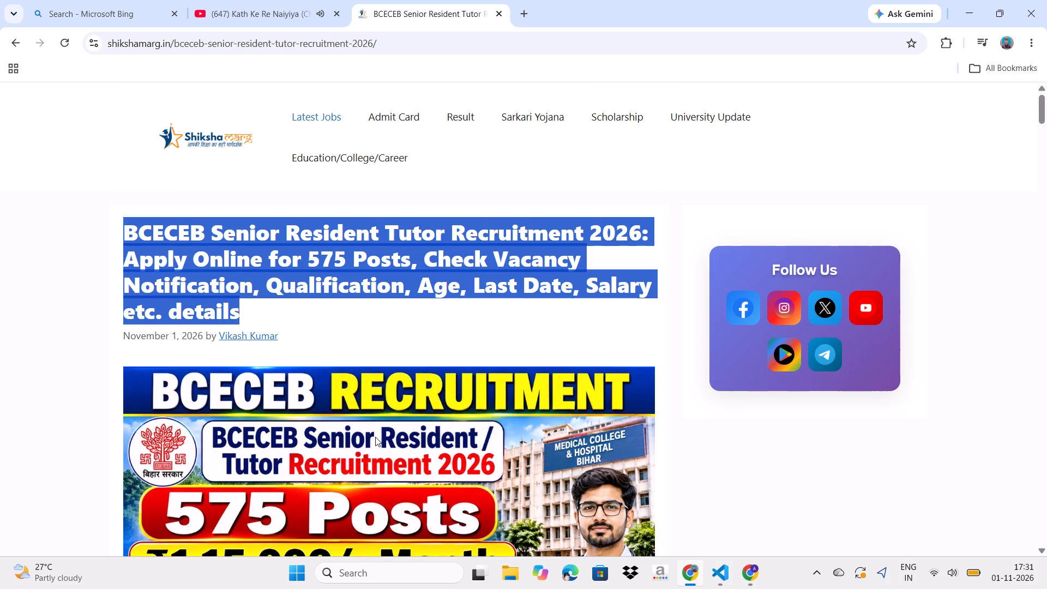
click(531, 13)
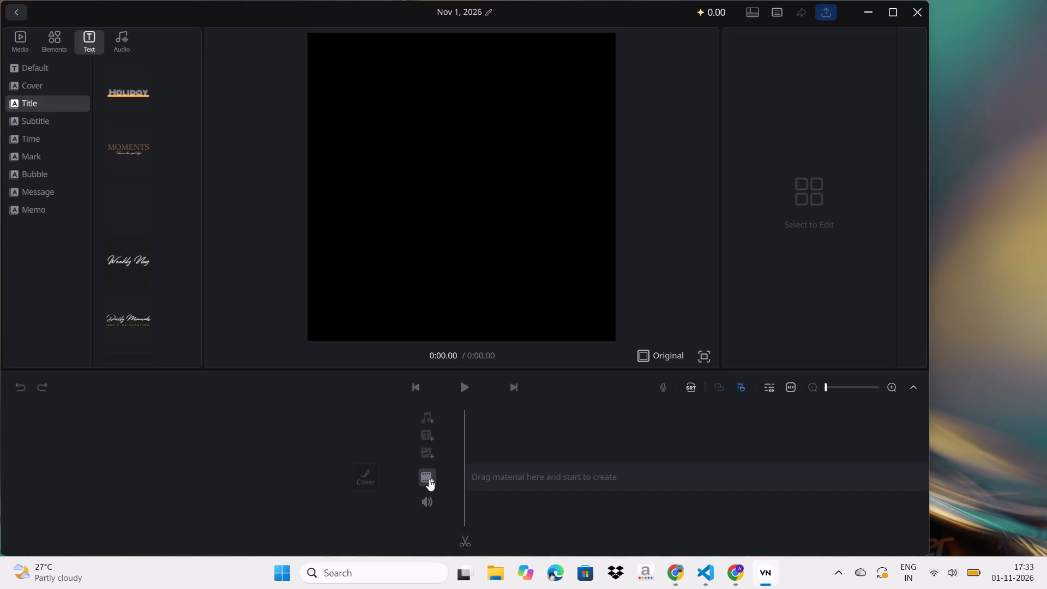
click(429, 479)
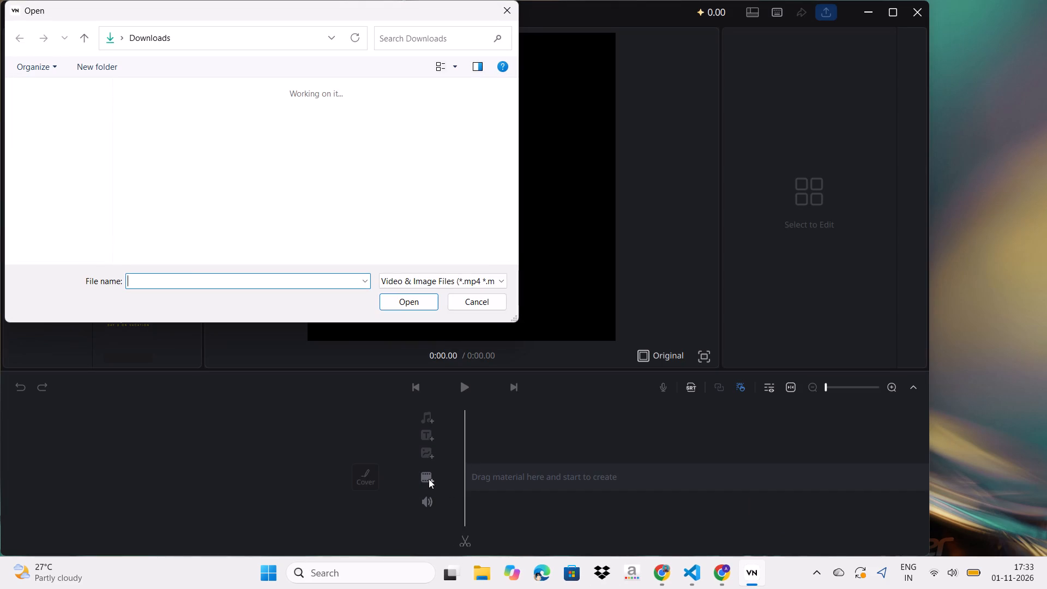
click(256, 103)
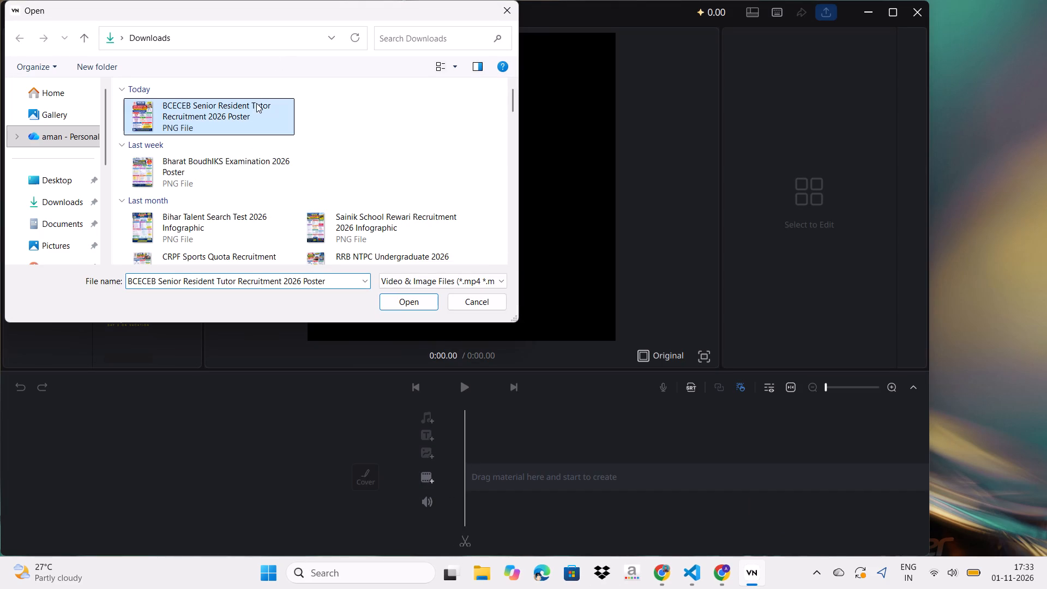
click(406, 299)
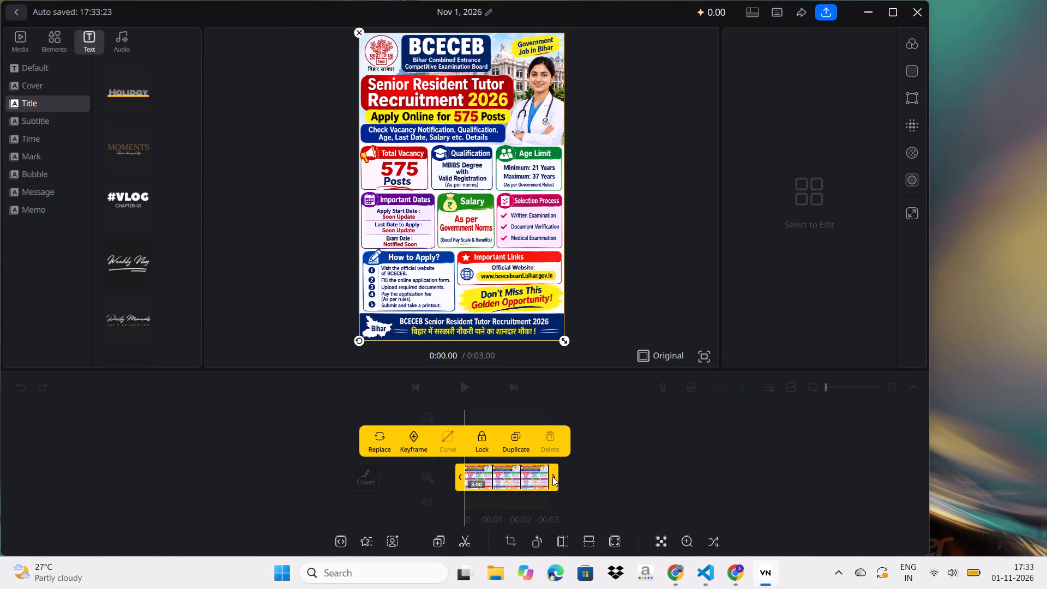
Extend the poster clip on the timeline to about 15.12 seconds.
drag(552, 477, 898, 468)
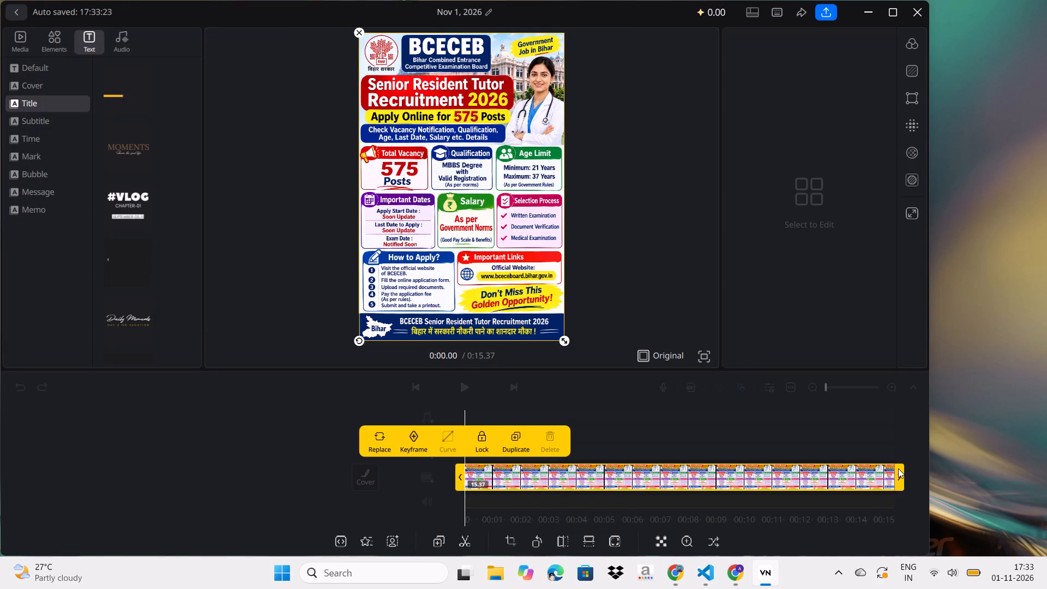
drag(898, 468, 886, 471)
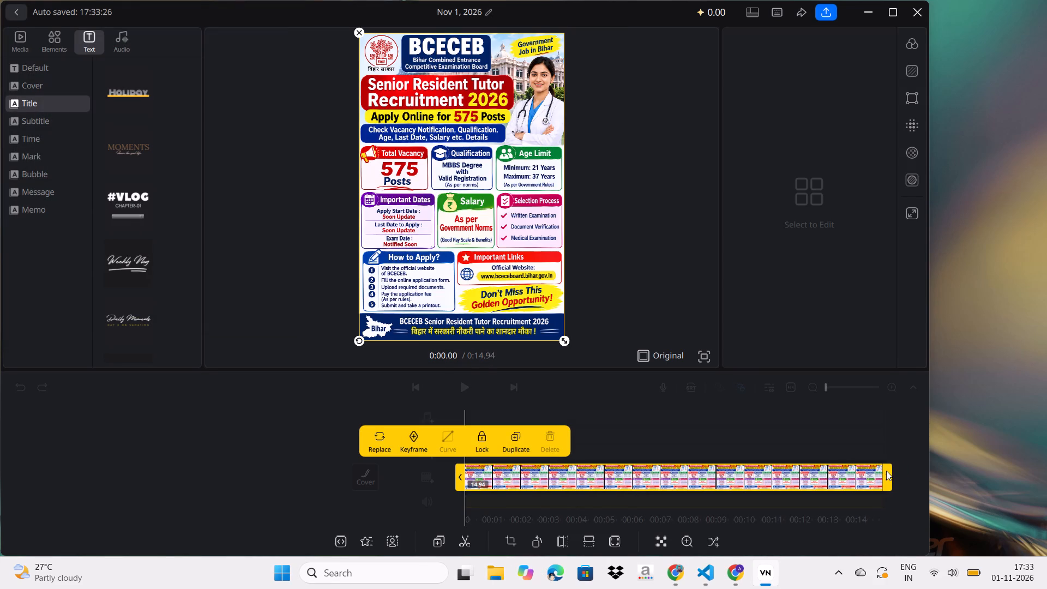
drag(886, 471, 891, 470)
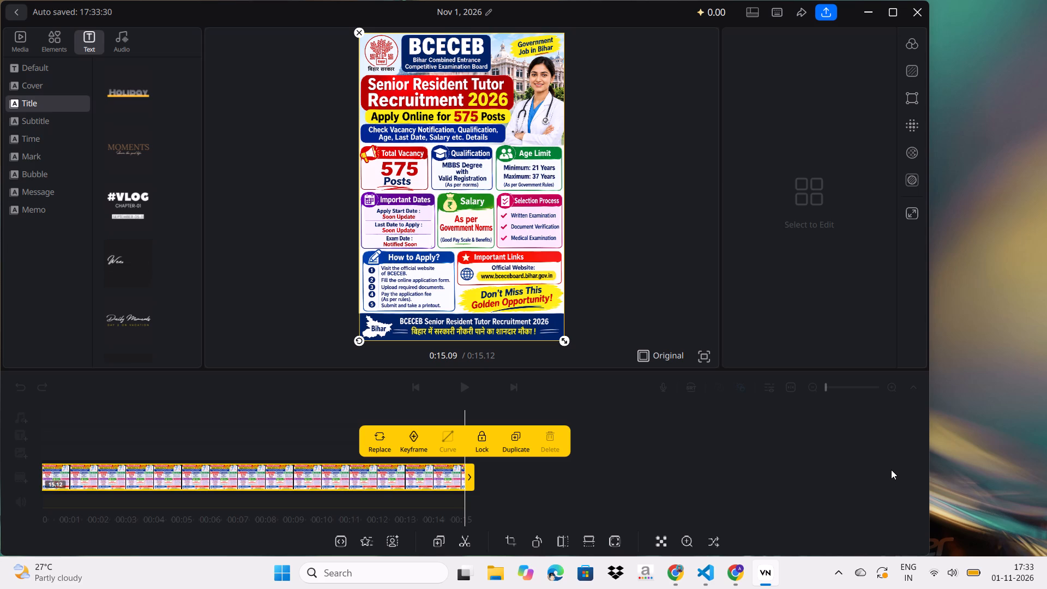
Split the poster clip at about 3.65 seconds.
scroll(361, 462, right, 13)
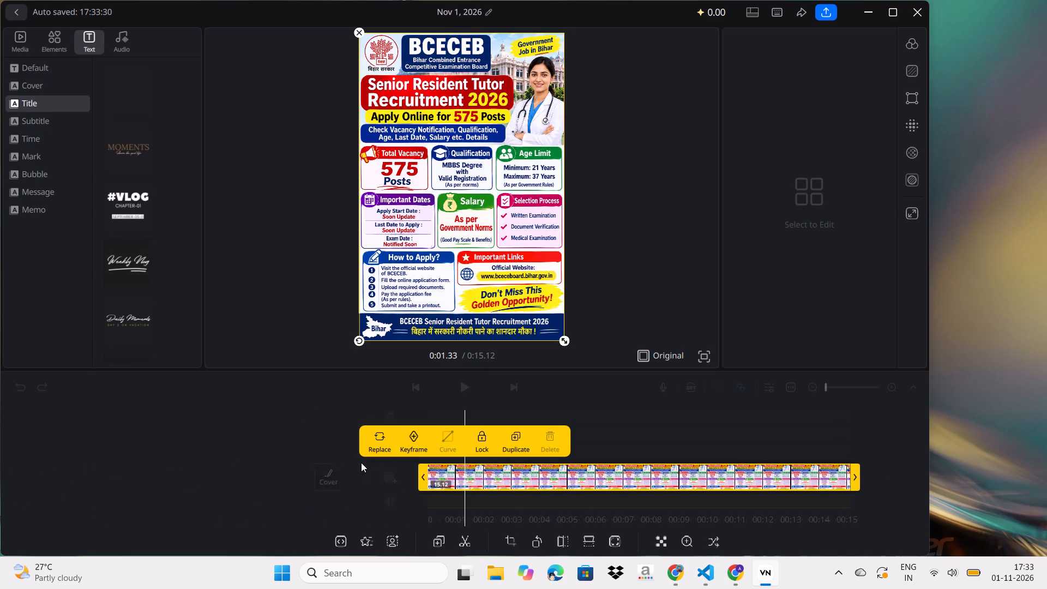
scroll(670, 482, up, 1)
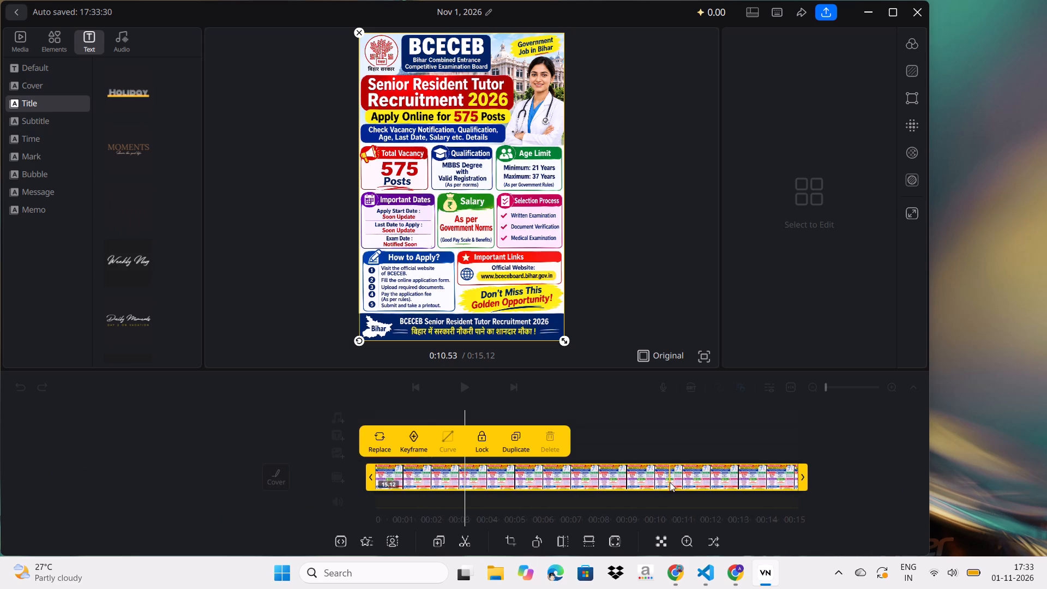
scroll(670, 482, up, 1)
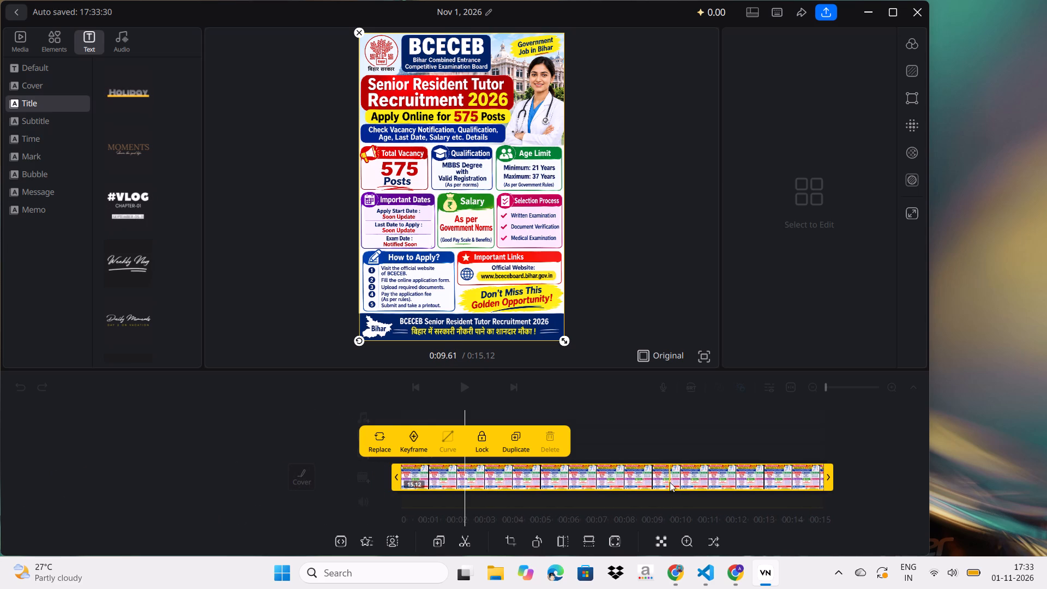
scroll(670, 482, left, 4)
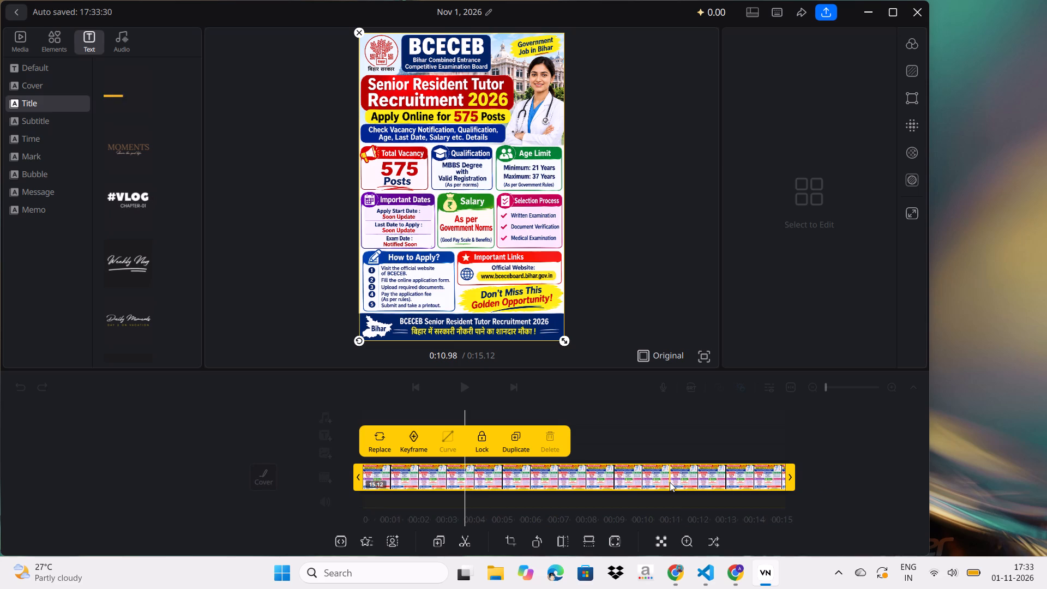
scroll(670, 482, left, 3)
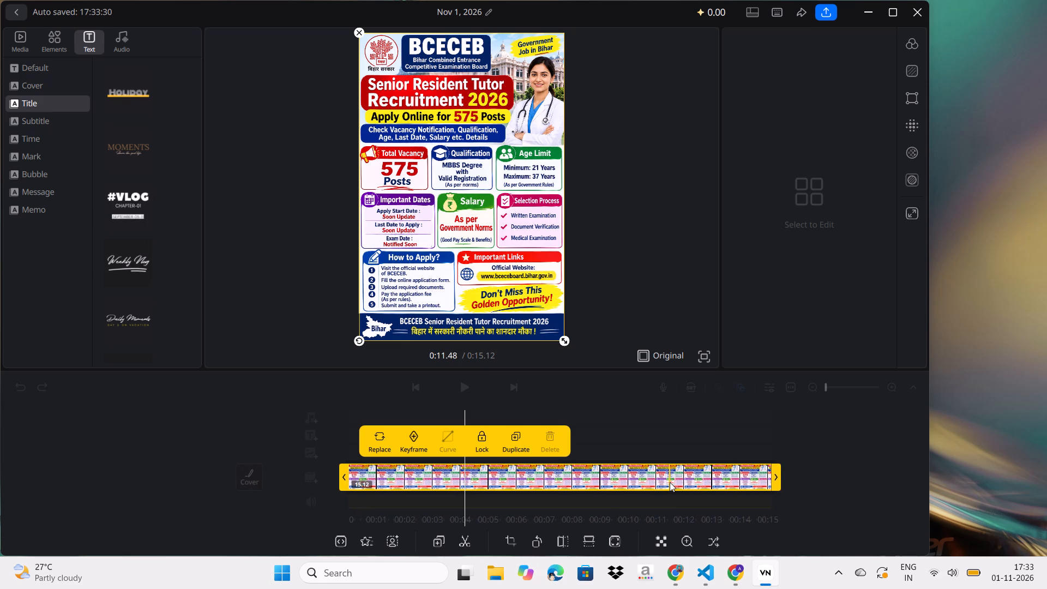
scroll(670, 482, left, 4)
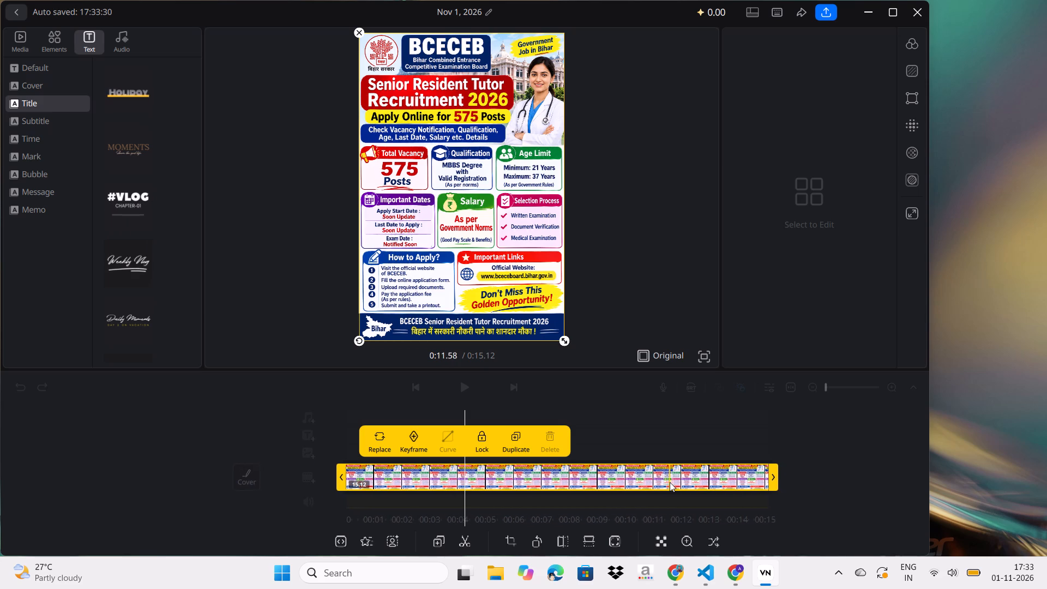
scroll(670, 482, left, 4)
scroll(670, 482, right, 5)
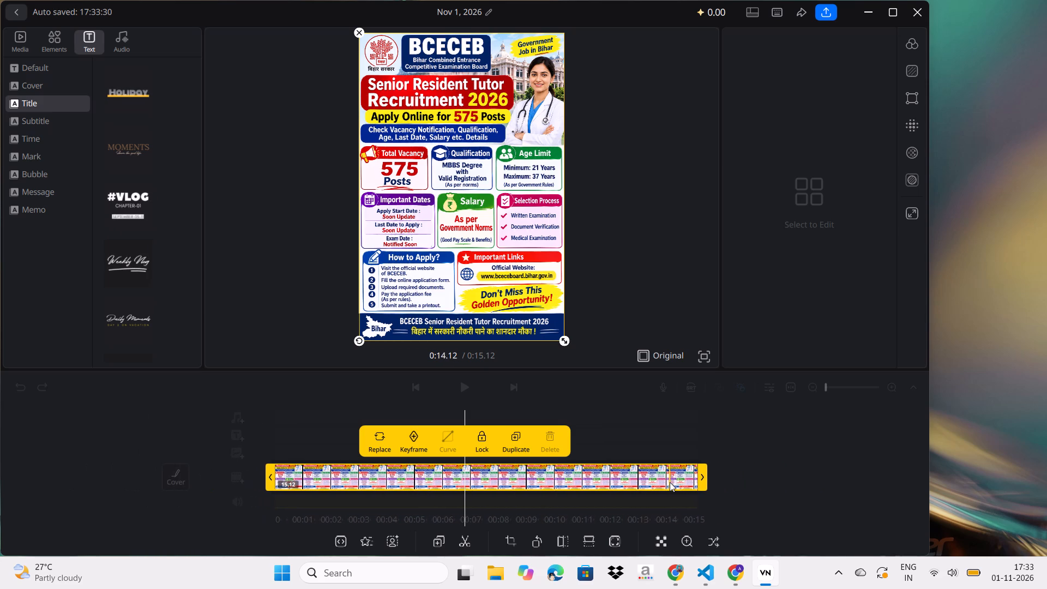
scroll(670, 482, right, 6)
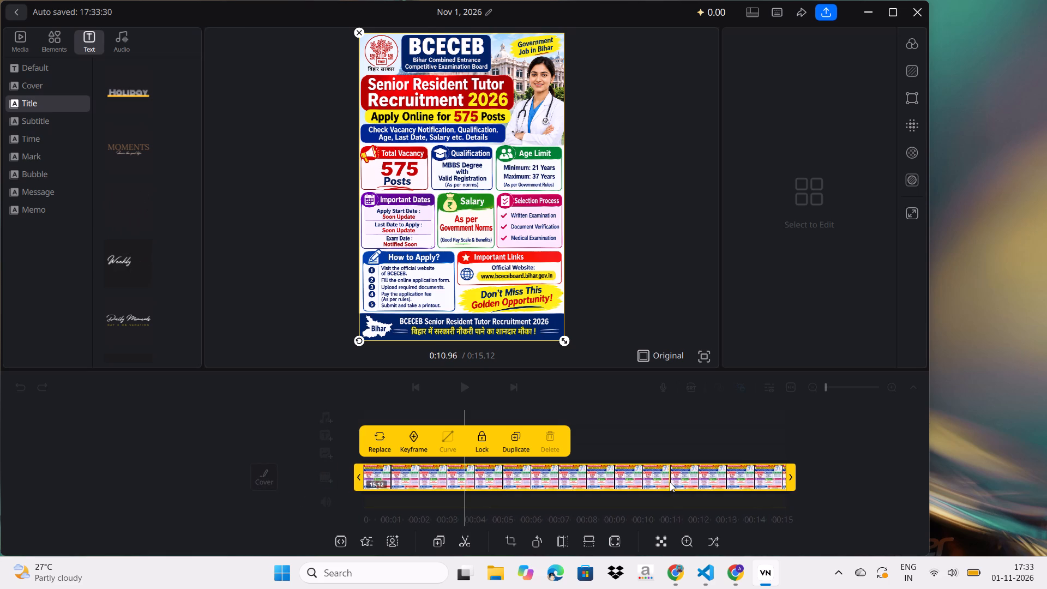
scroll(670, 482, right, 1)
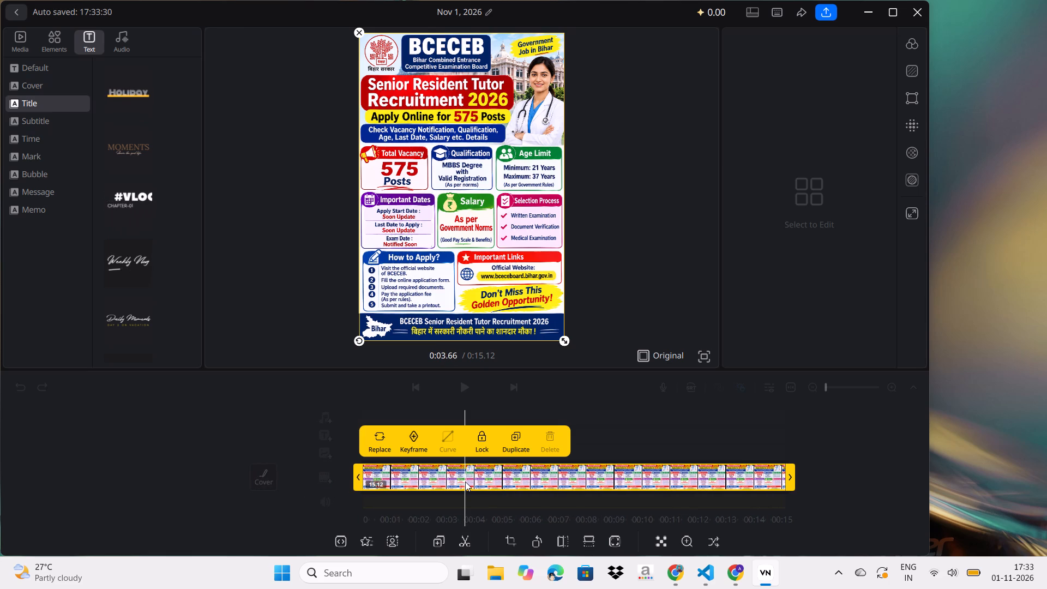
click(463, 545)
Split the second poster segment at about 8.04 seconds on the timeline.
click(561, 476)
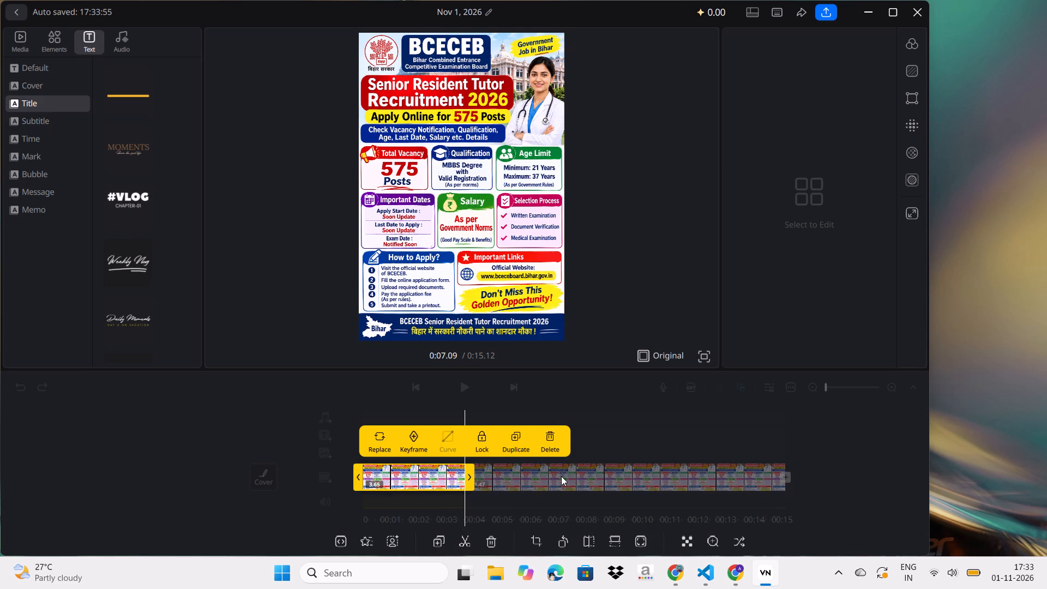
click(505, 469)
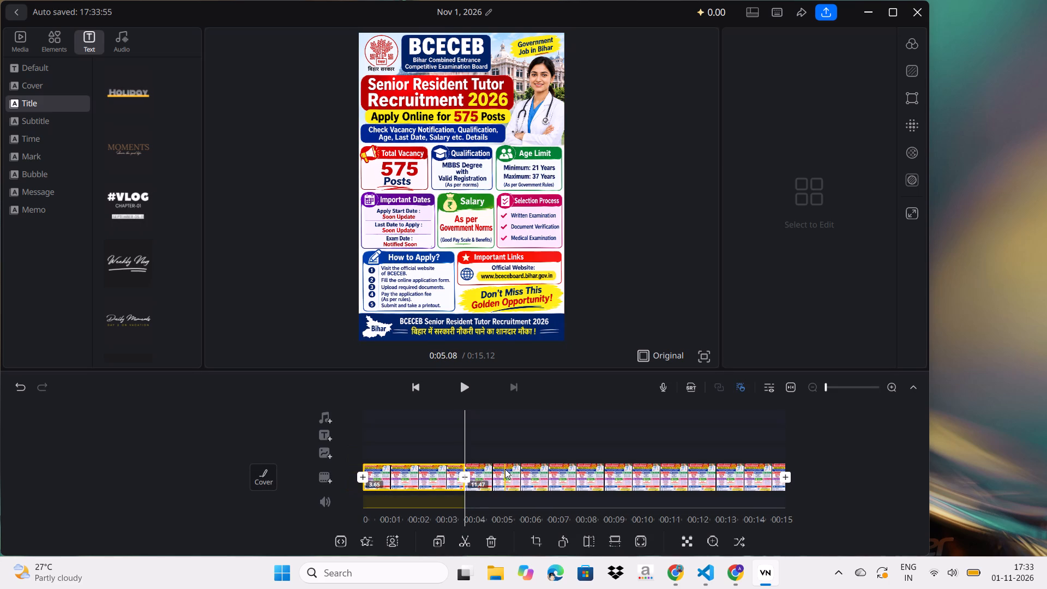
click(505, 469)
triple_click(526, 473)
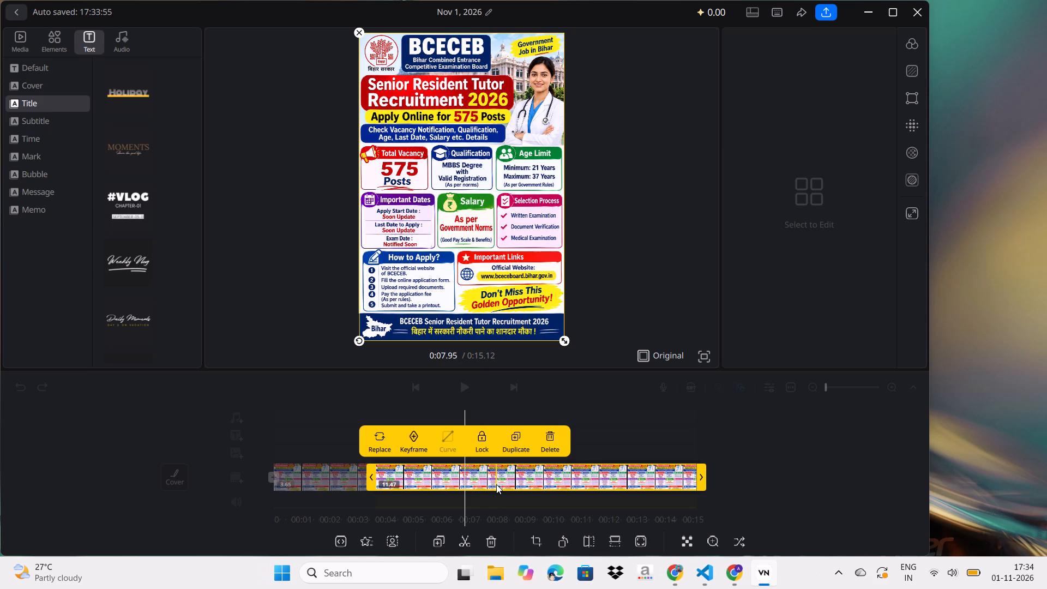
scroll(496, 484, left, 1)
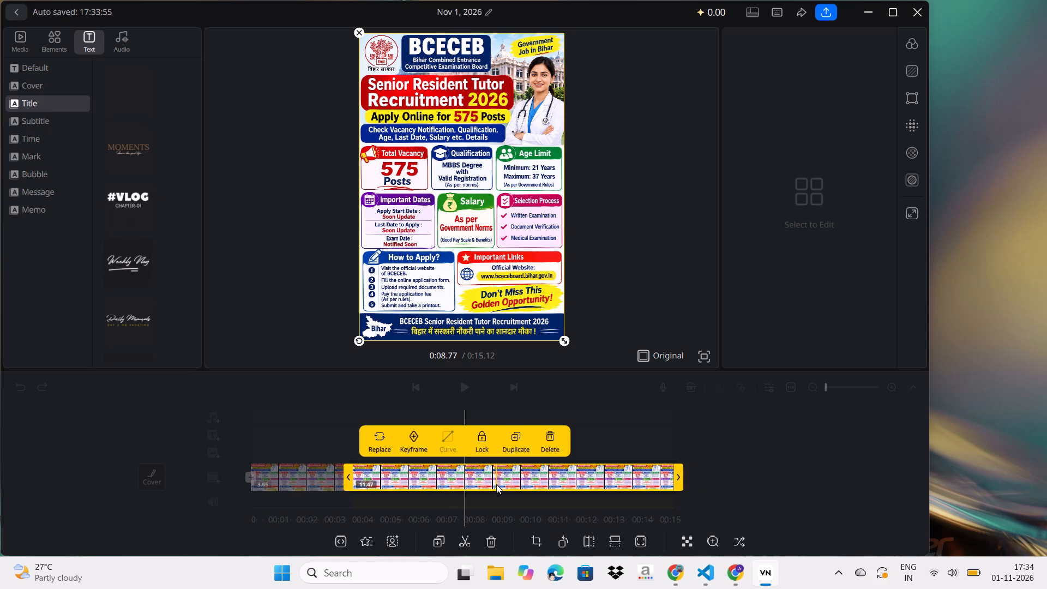
scroll(496, 484, left, 1)
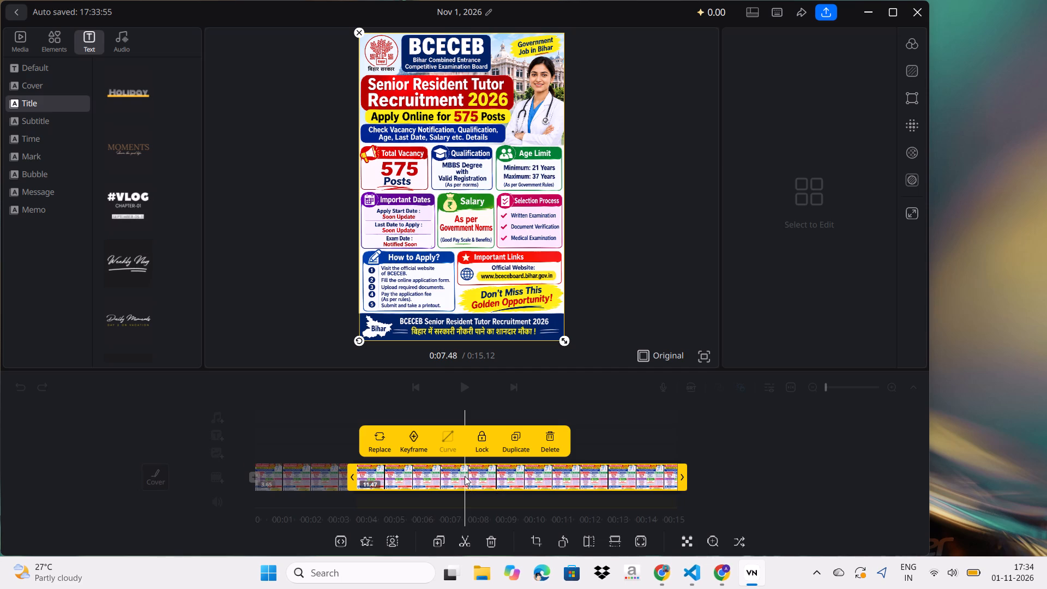
scroll(465, 476, left, 1)
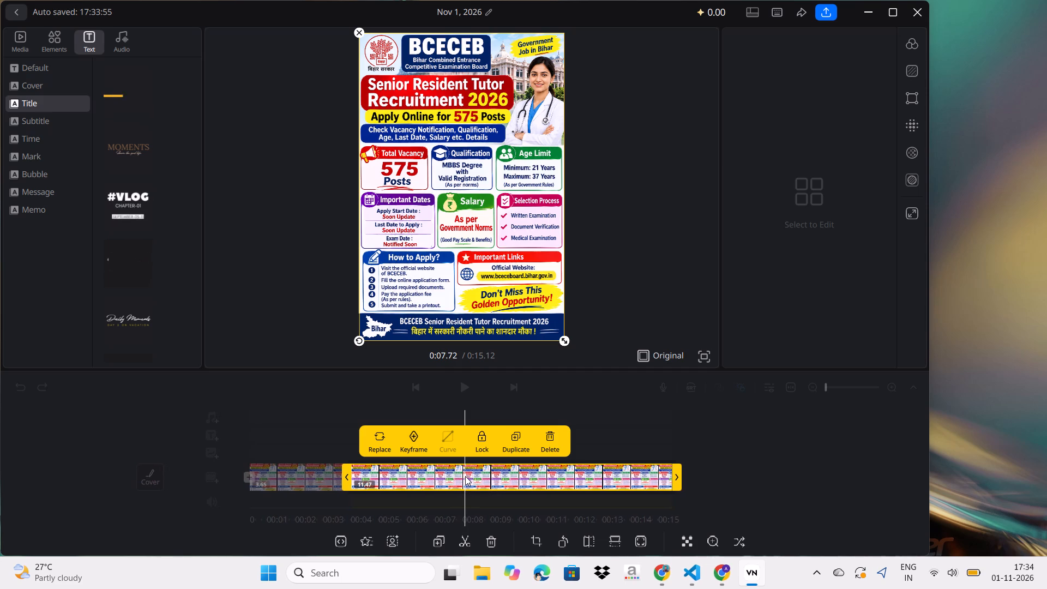
scroll(465, 476, left, 1)
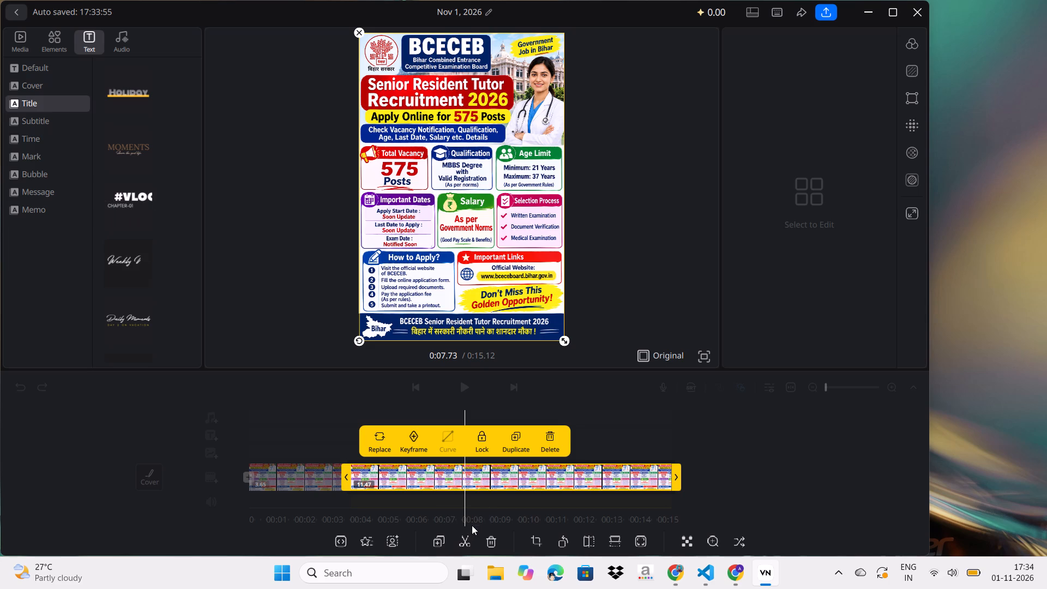
scroll(492, 477, left, 1)
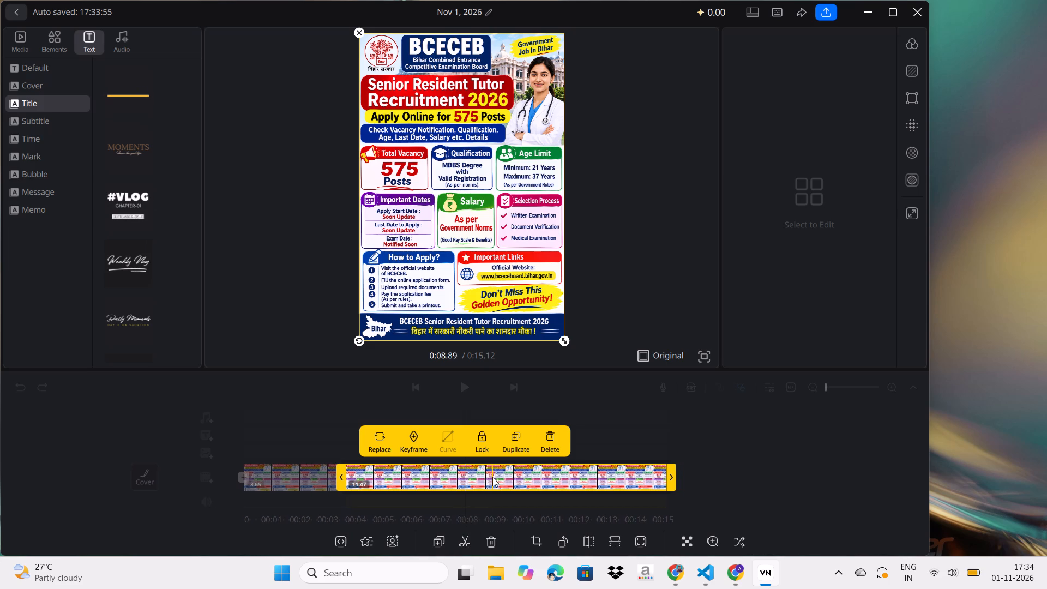
scroll(492, 477, left, 2)
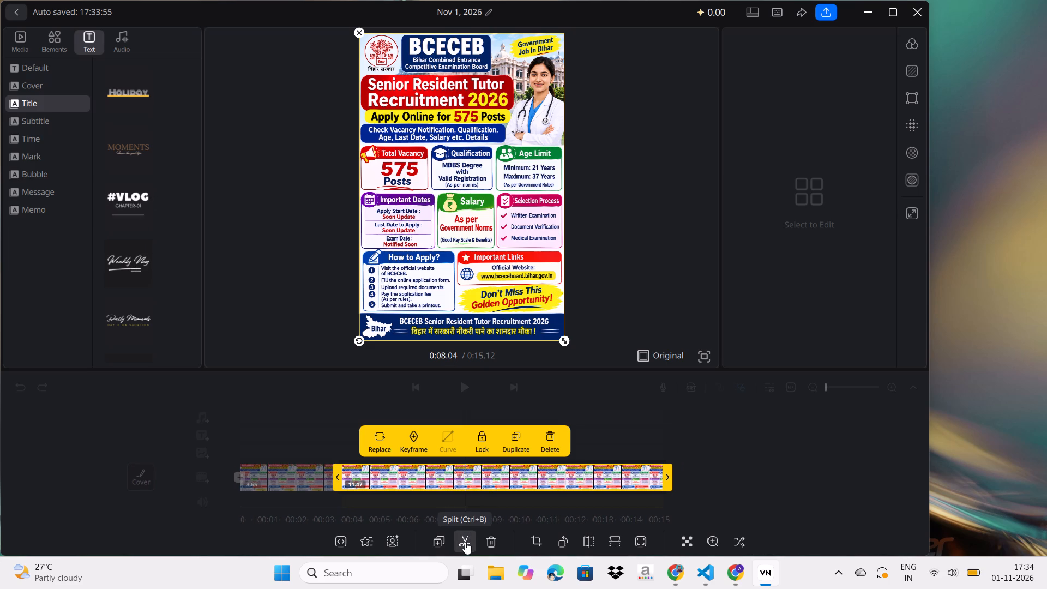
click(465, 542)
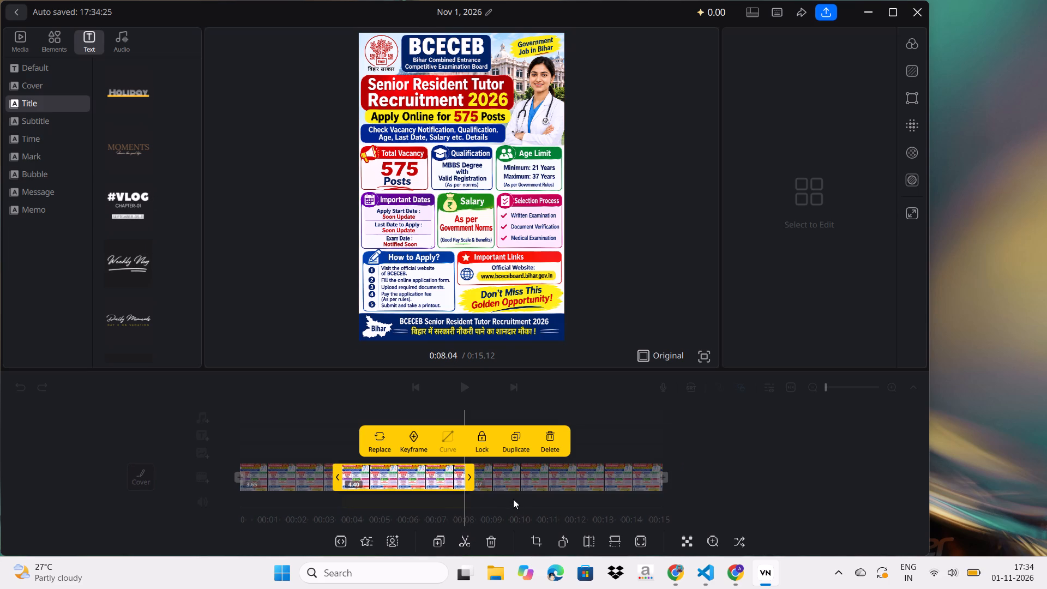
Split the last poster segment at about 13.29 seconds on the timeline.
click(568, 482)
click(568, 482)
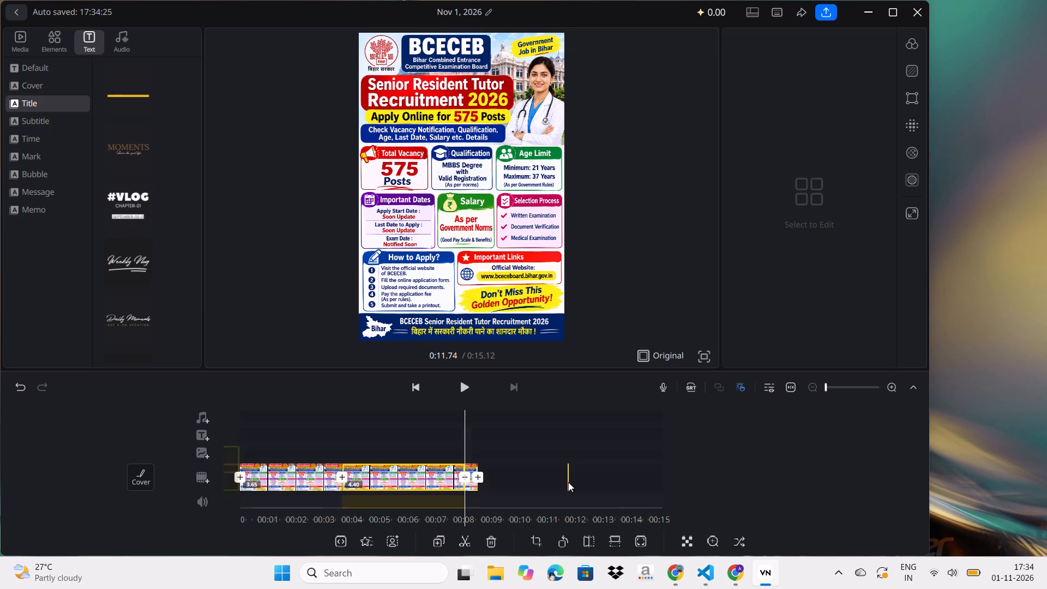
double_click(568, 482)
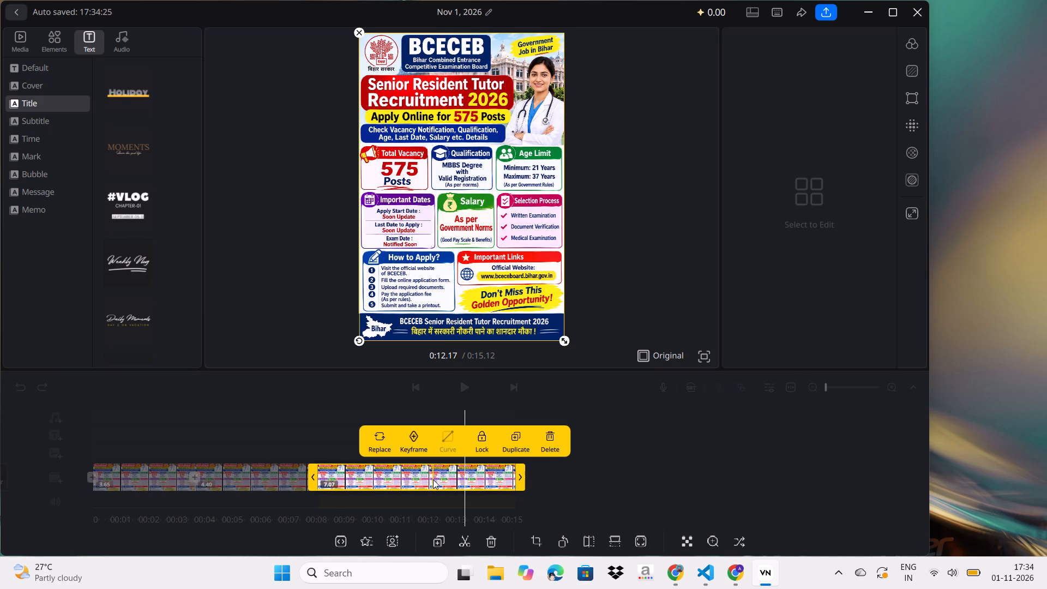
scroll(433, 479, right, 2)
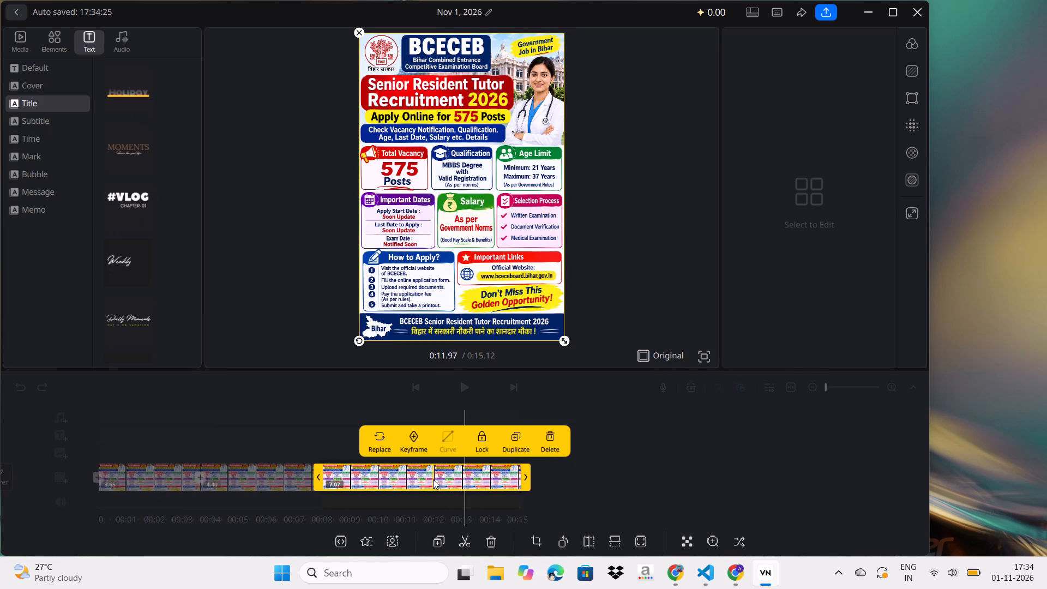
scroll(433, 479, left, 1)
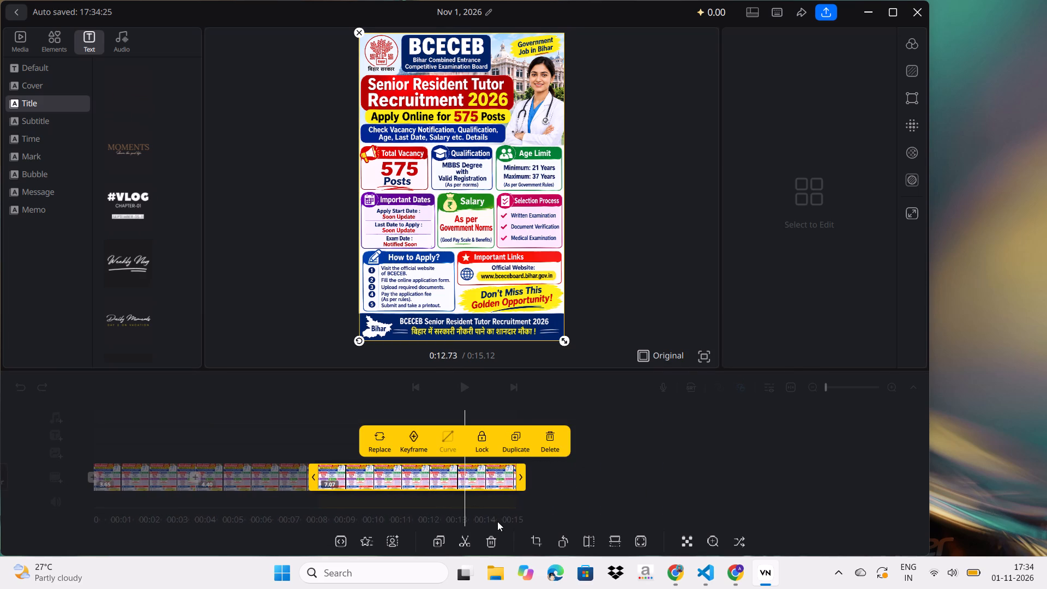
click(466, 541)
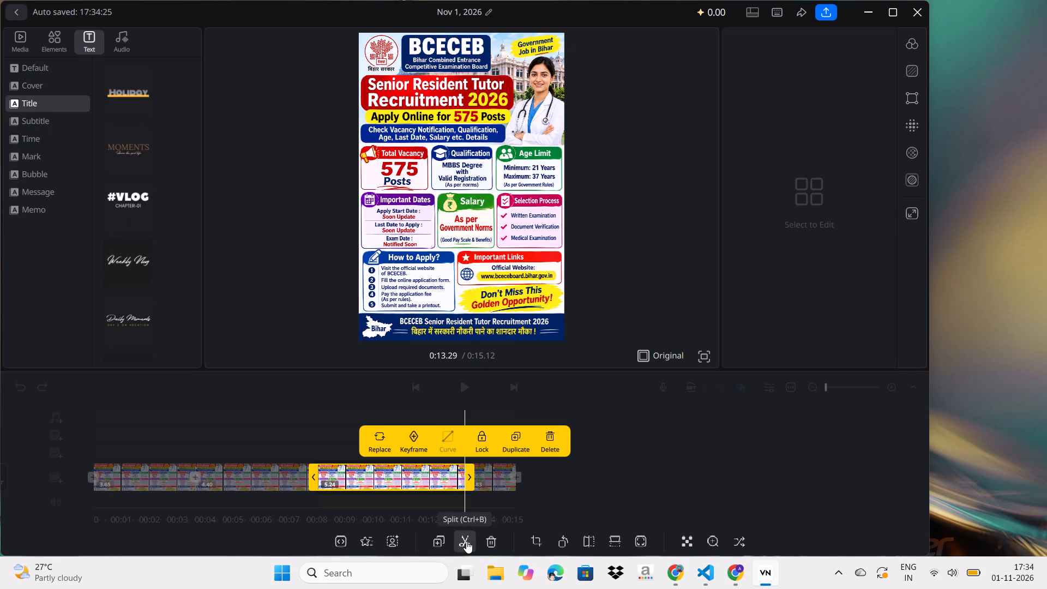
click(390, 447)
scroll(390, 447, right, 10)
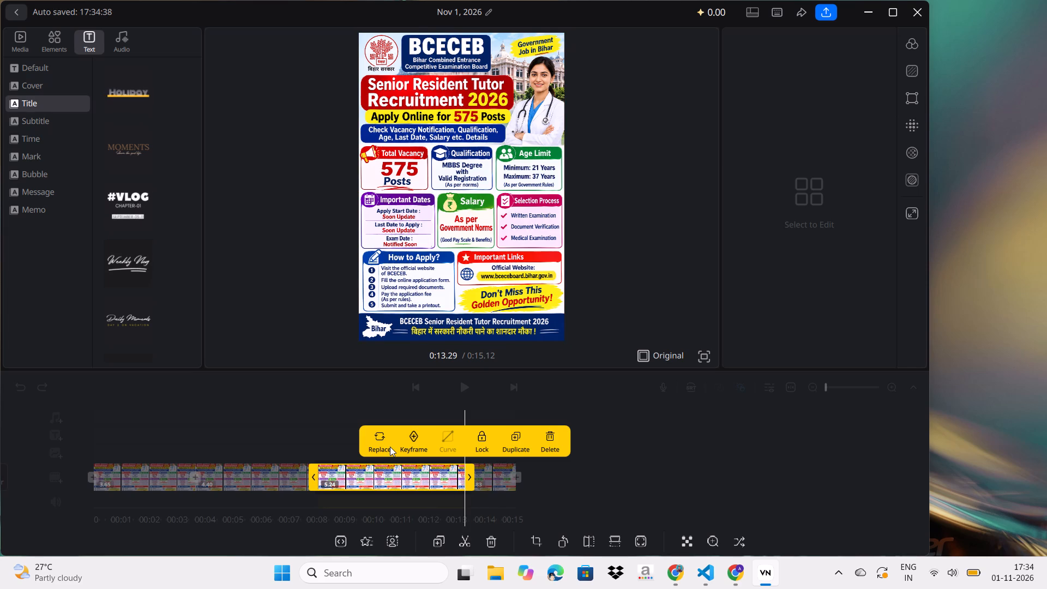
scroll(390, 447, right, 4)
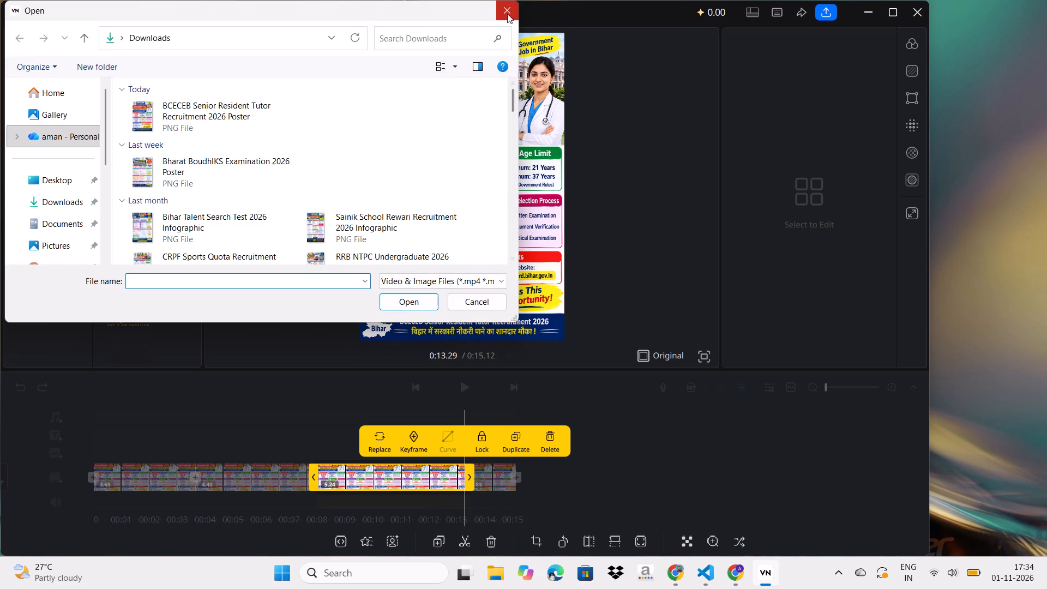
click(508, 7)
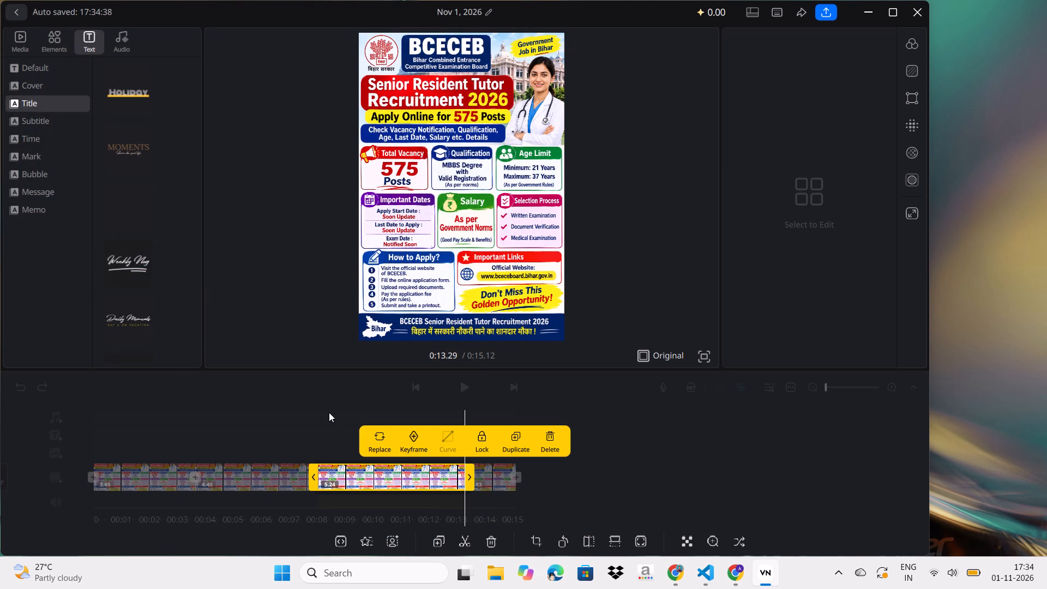
Move the first poster segment, 3.65 seconds long, to the end of the main track.
scroll(329, 412, right, 1)
click(353, 483)
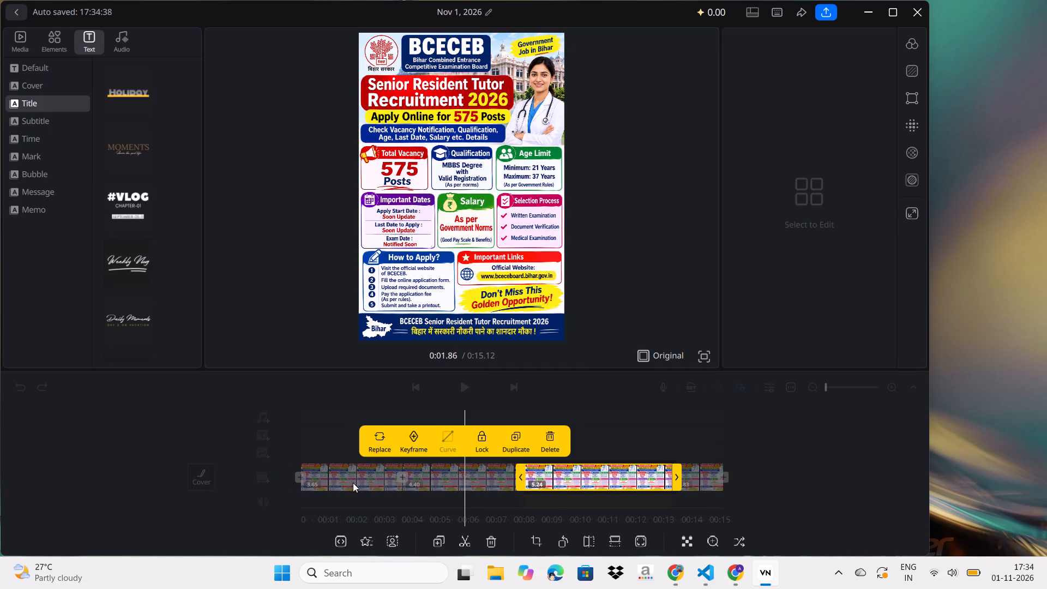
click(353, 483)
drag(353, 483, 448, 416)
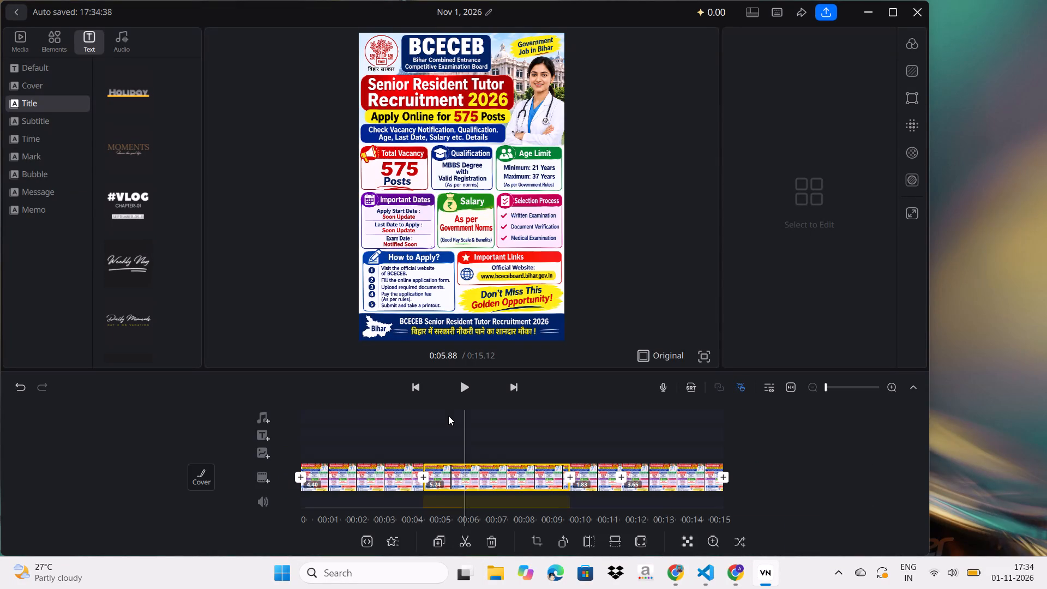
Apply the Zoom out effect at intensity 1.00 to the first poster segment on the track.
double_click(372, 482)
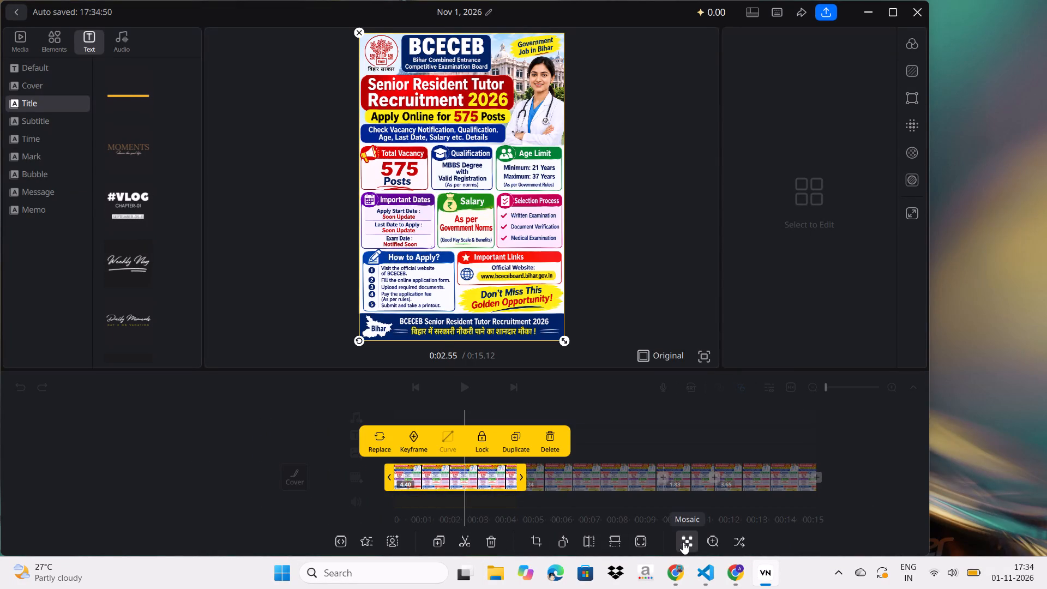
click(911, 211)
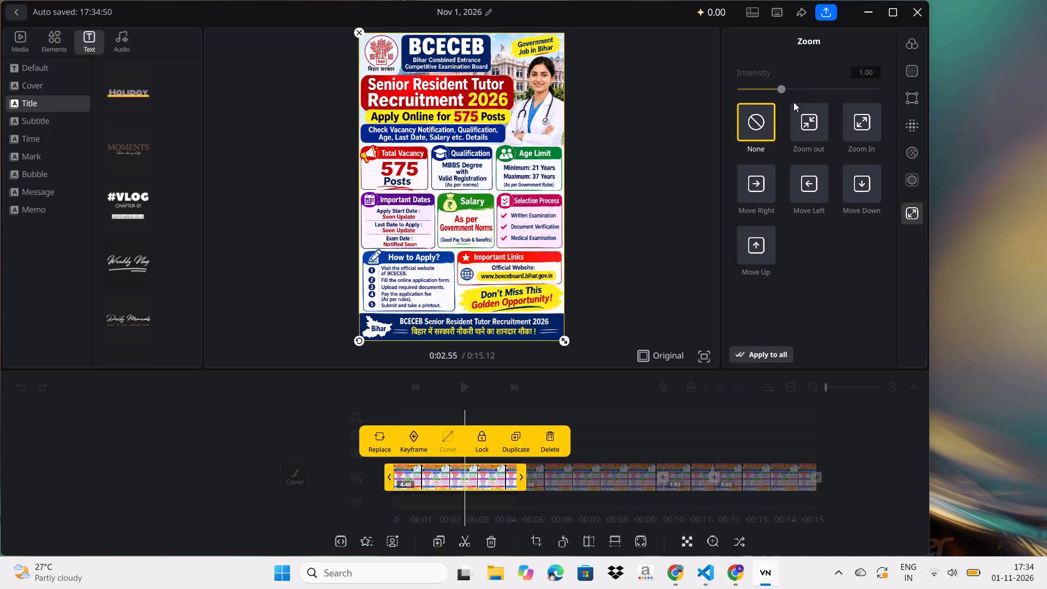
click(822, 115)
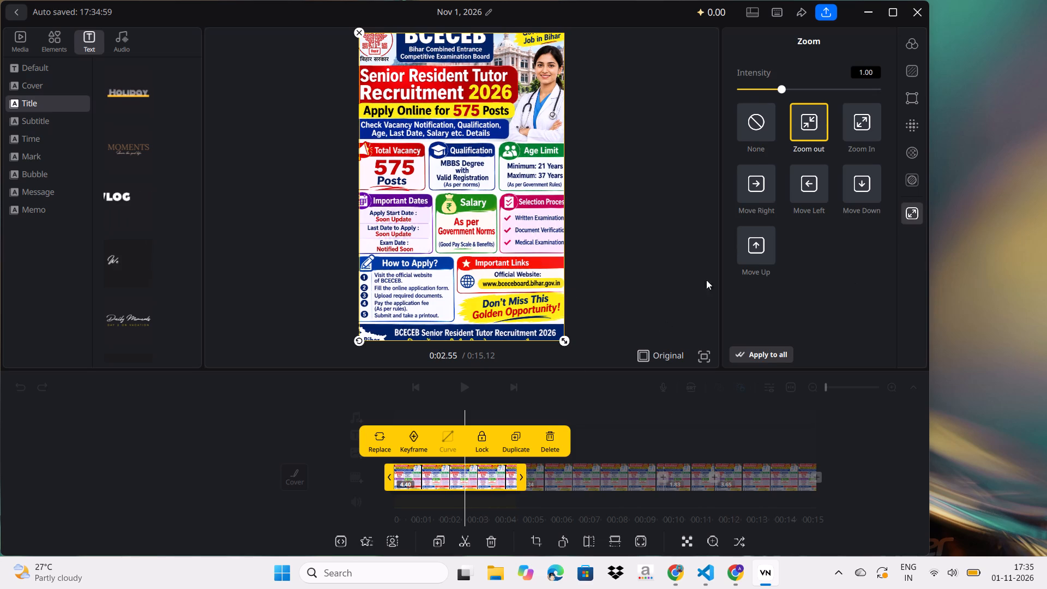
click(818, 134)
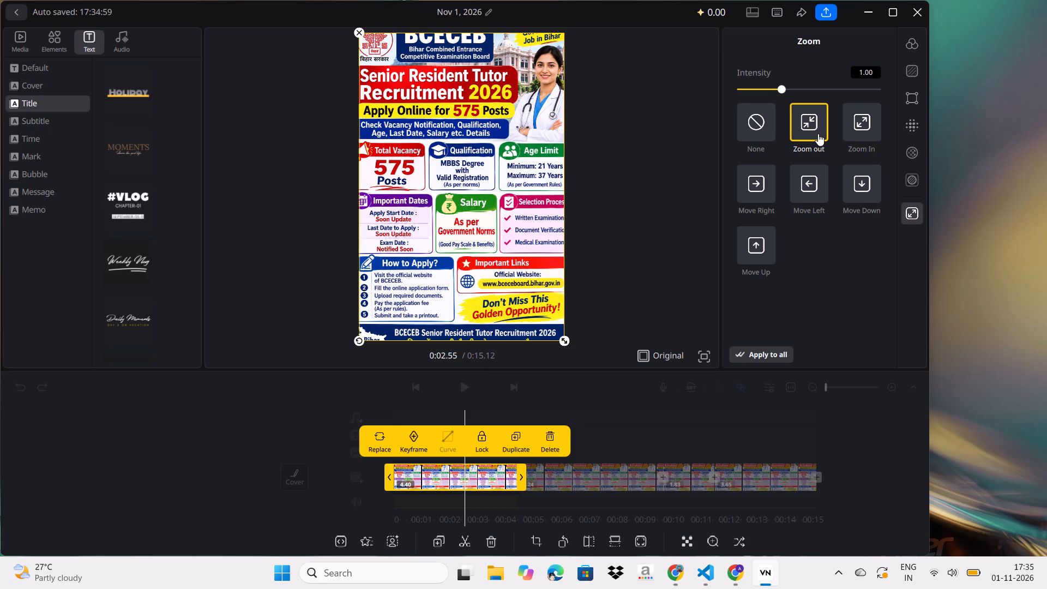
click(814, 128)
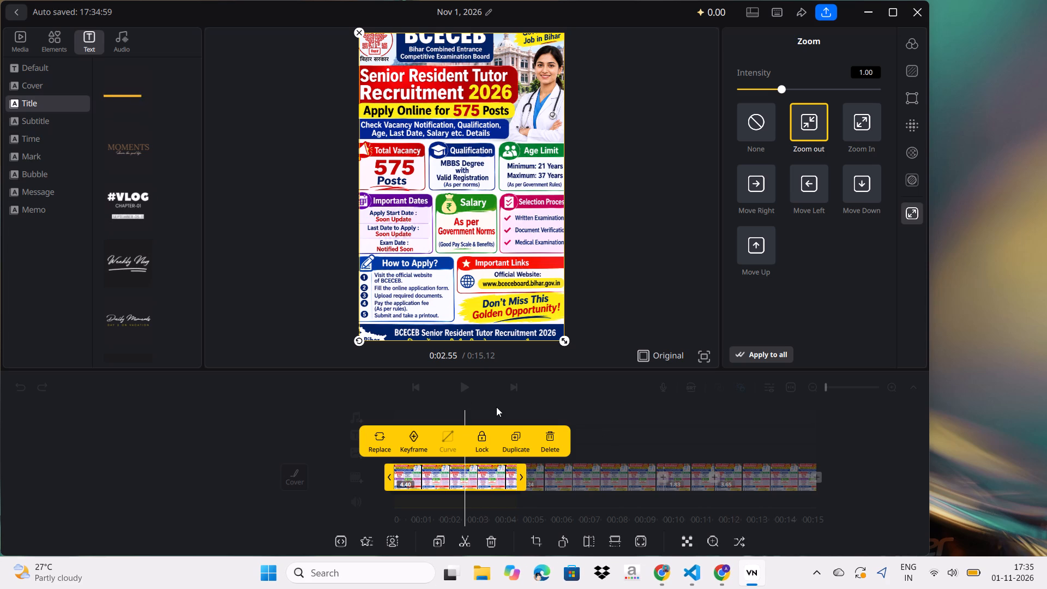
Play the video from the start to check the zoom effect, pausing at about 11.42 seconds in the third segment.
scroll(496, 407, right, 7)
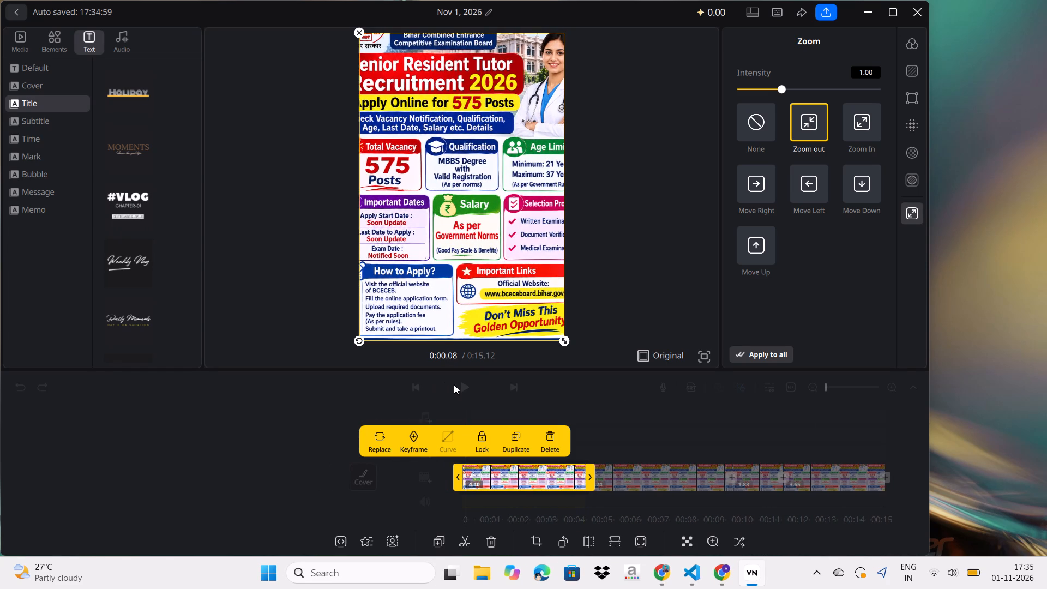
click(458, 385)
click(458, 385)
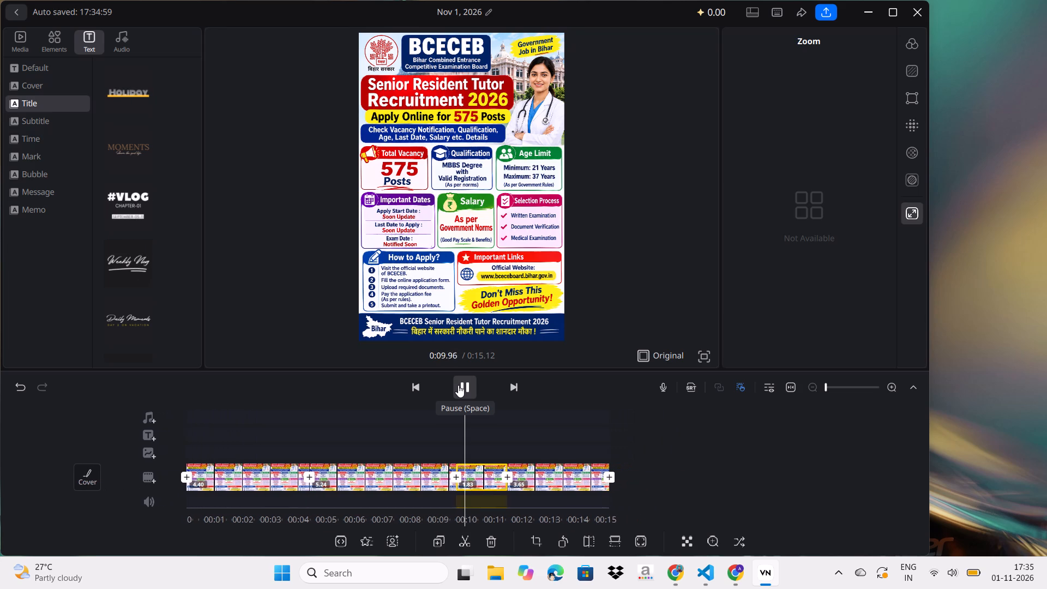
click(458, 385)
click(458, 385)
click(458, 385)
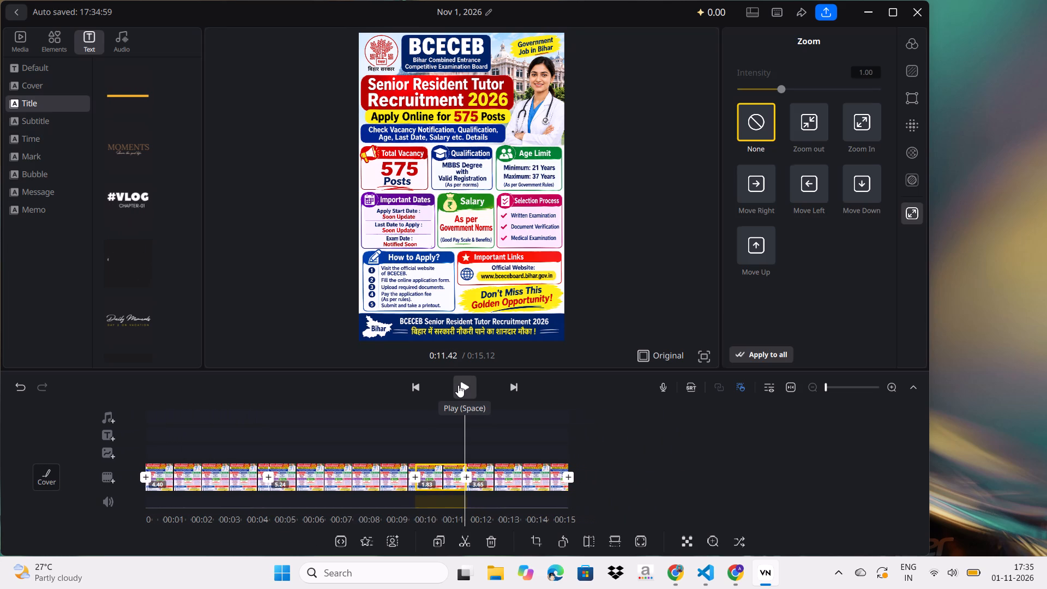
Apply the Zoom In effect at intensity 1.00 to the third poster segment and play the video from the start to check it.
click(864, 129)
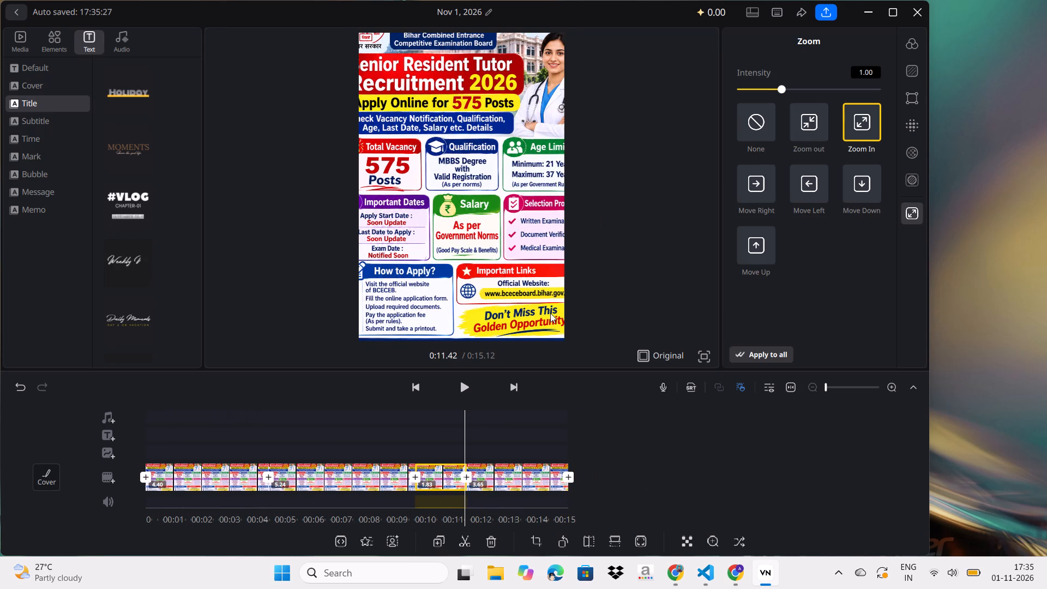
scroll(287, 430, right, 12)
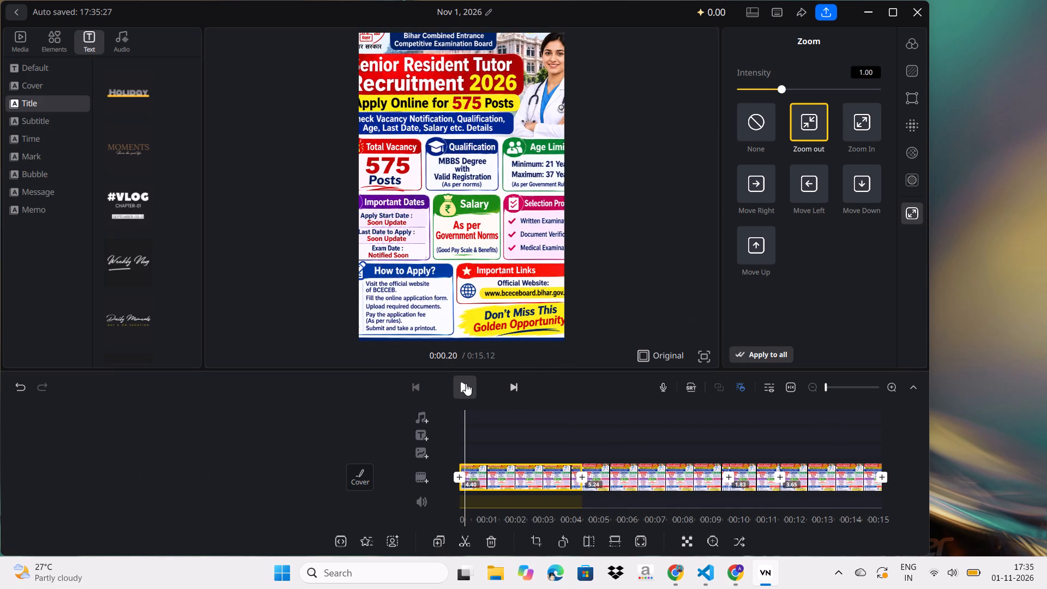
click(466, 383)
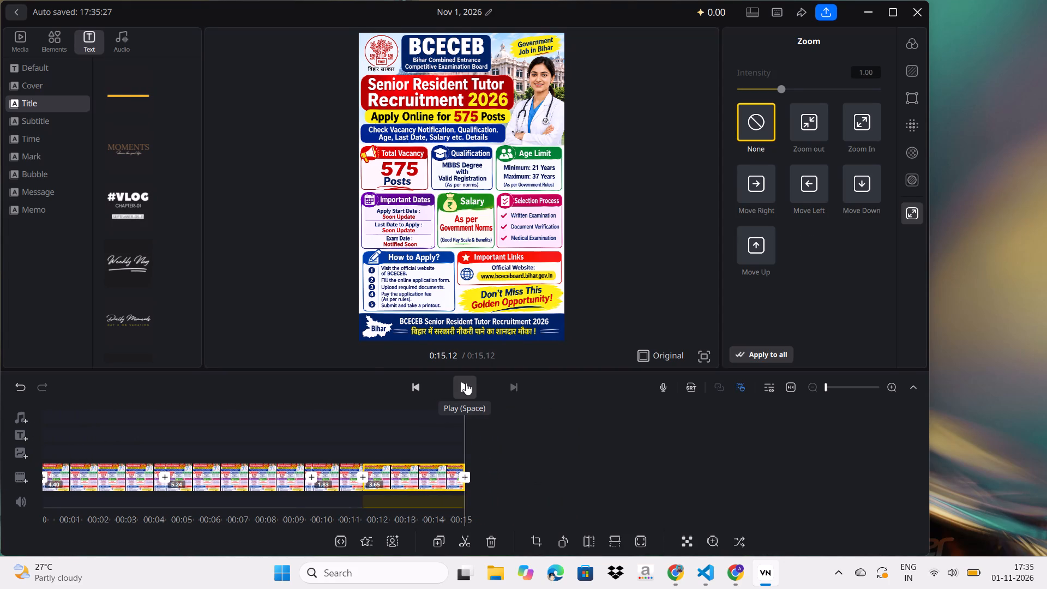
Extend the end of the third poster segment so it lasts about 2.51 seconds.
click(339, 480)
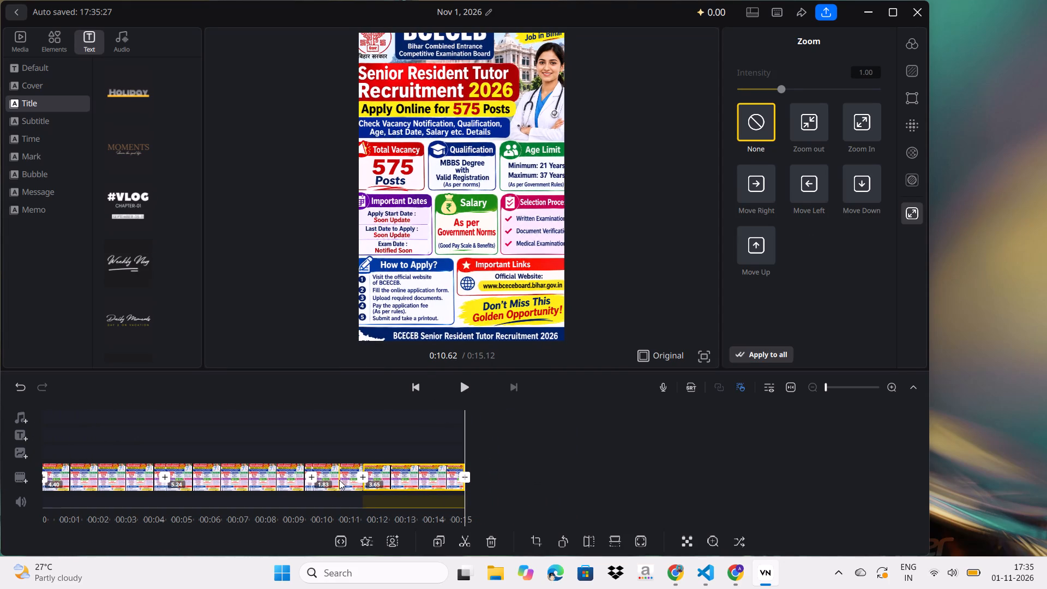
double_click(339, 480)
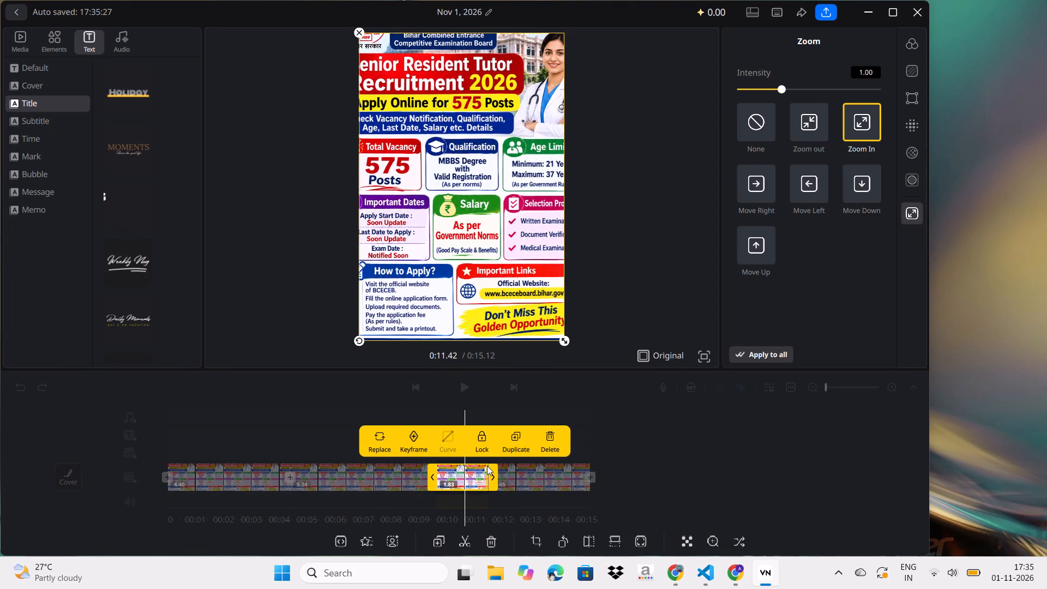
drag(491, 471, 504, 480)
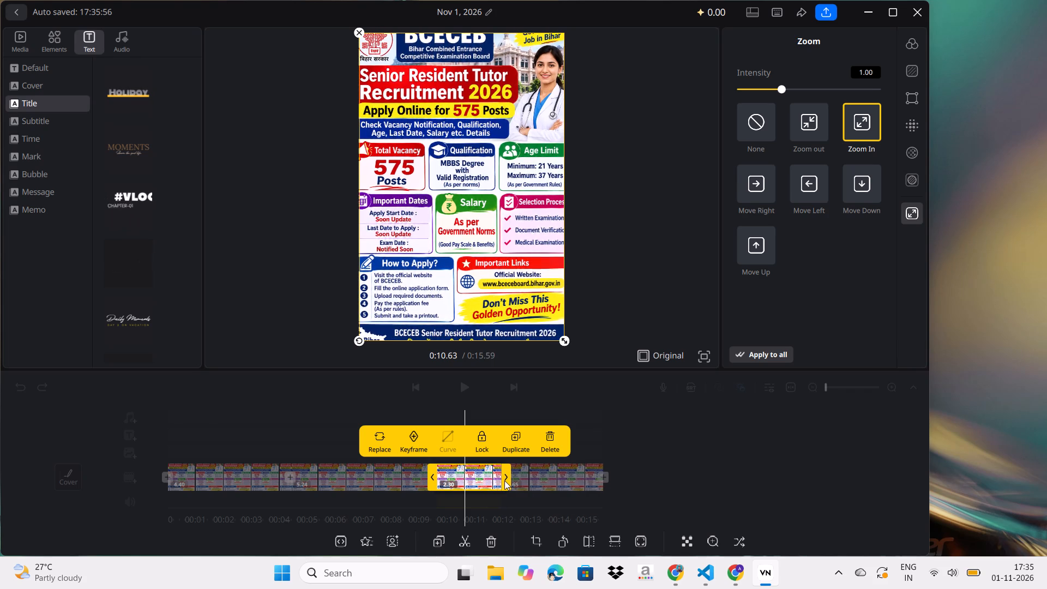
drag(504, 480, 510, 483)
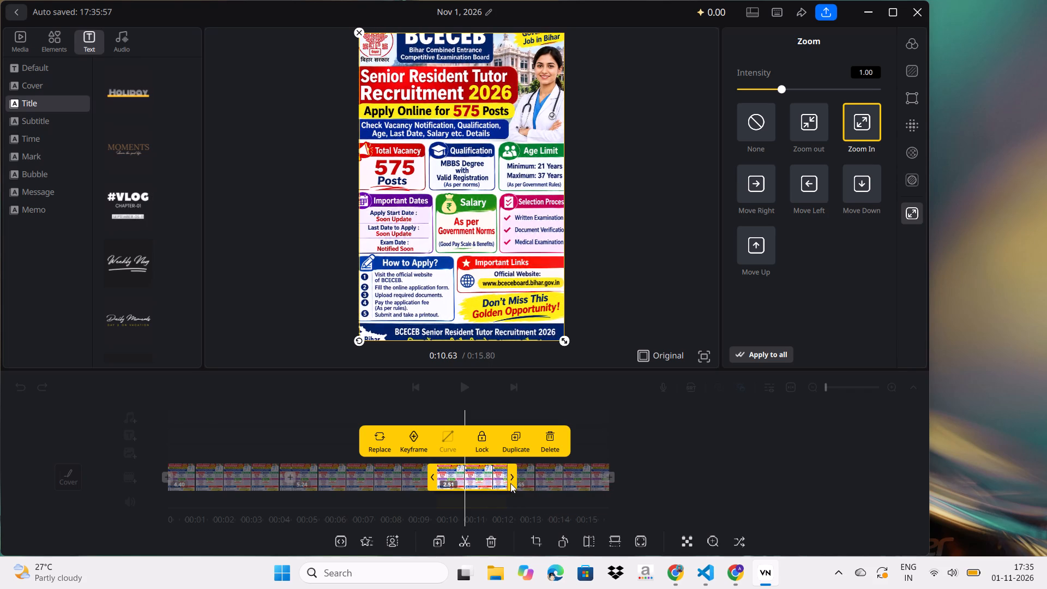
Extend the end of the third poster segment so it lasts about 2.84 seconds.
drag(510, 483, 515, 484)
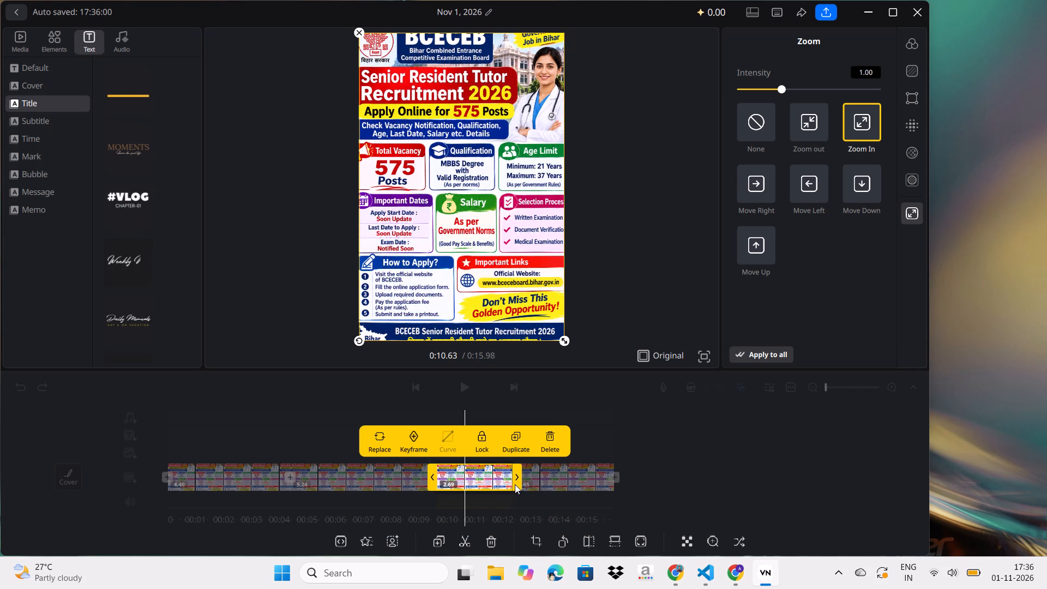
drag(515, 484, 519, 485)
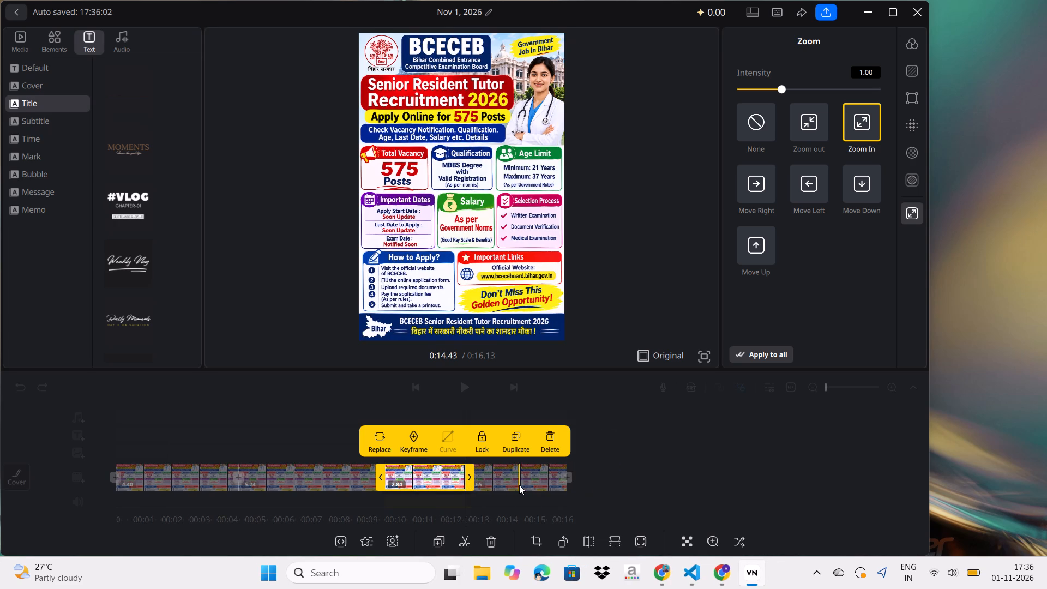
Shorten the end of the last poster segment to about 2.77 seconds.
click(519, 485)
double_click(519, 485)
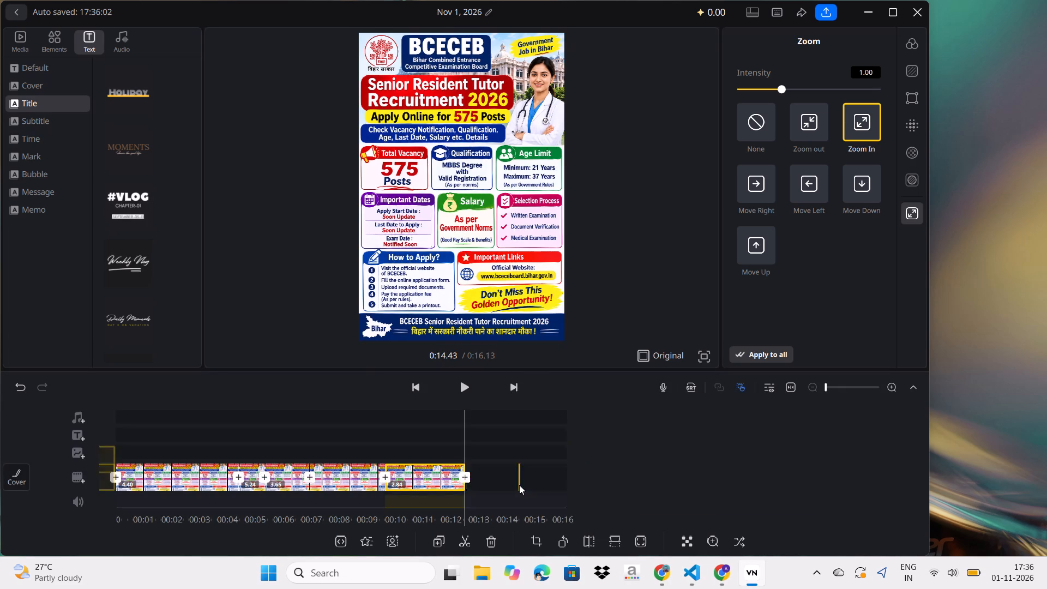
double_click(519, 485)
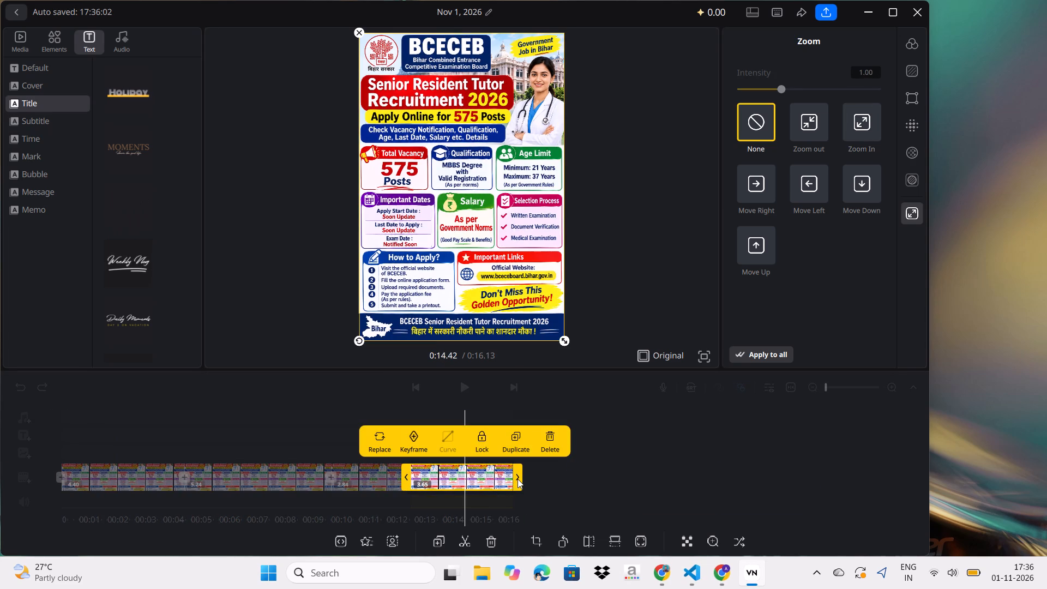
drag(518, 479, 504, 485)
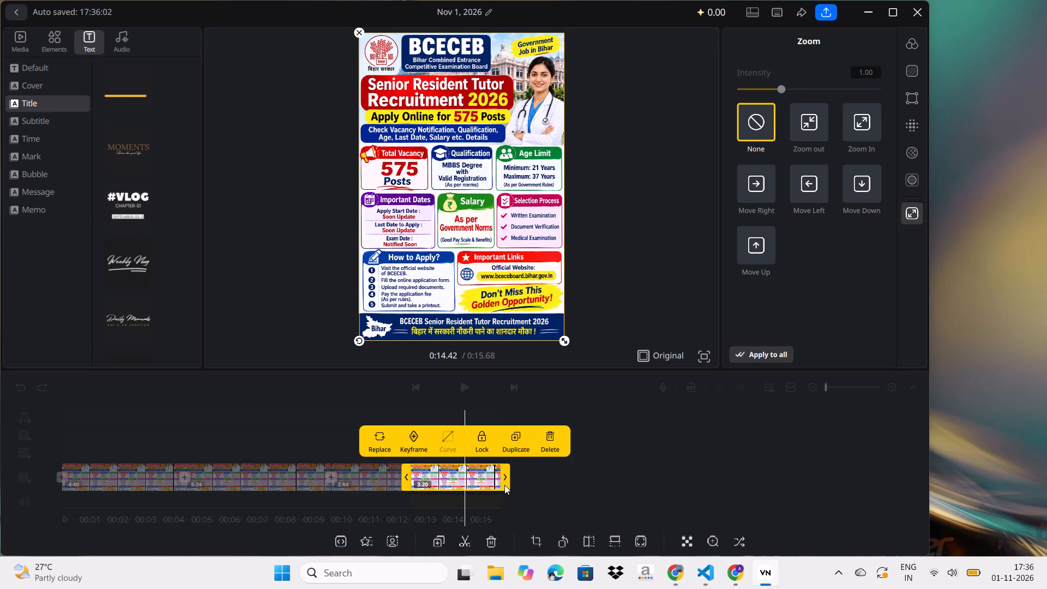
drag(504, 485, 496, 488)
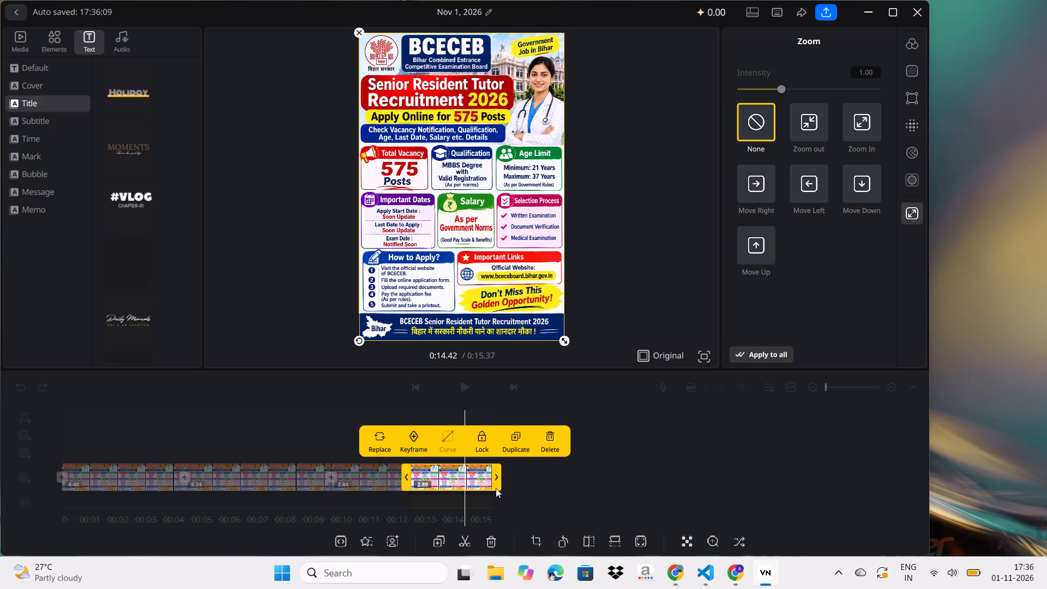
drag(496, 488, 493, 488)
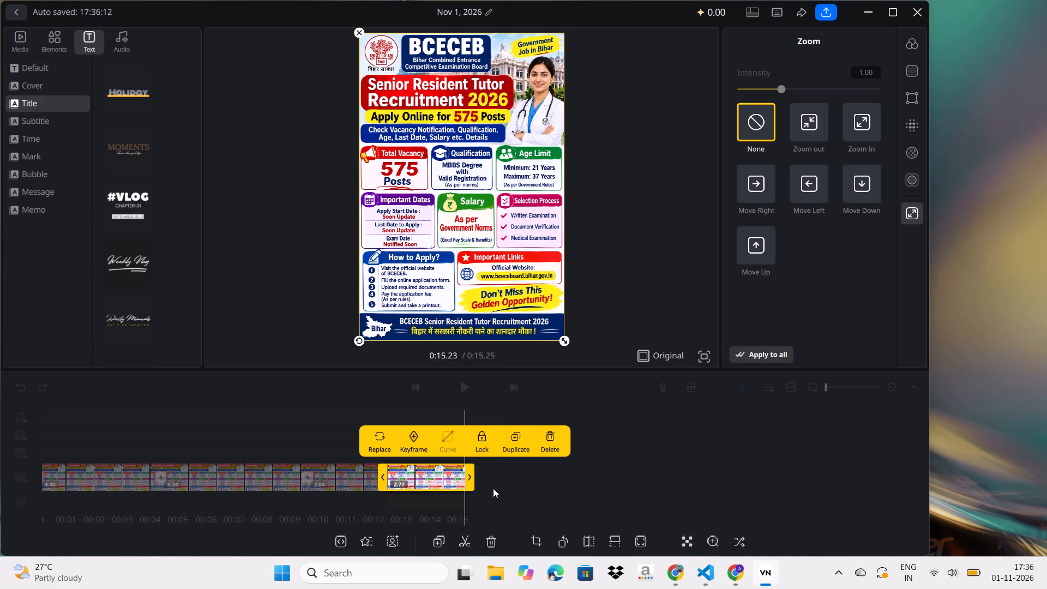
Play the video from about 5.92 seconds through to the end to check the segments.
scroll(467, 475, right, 12)
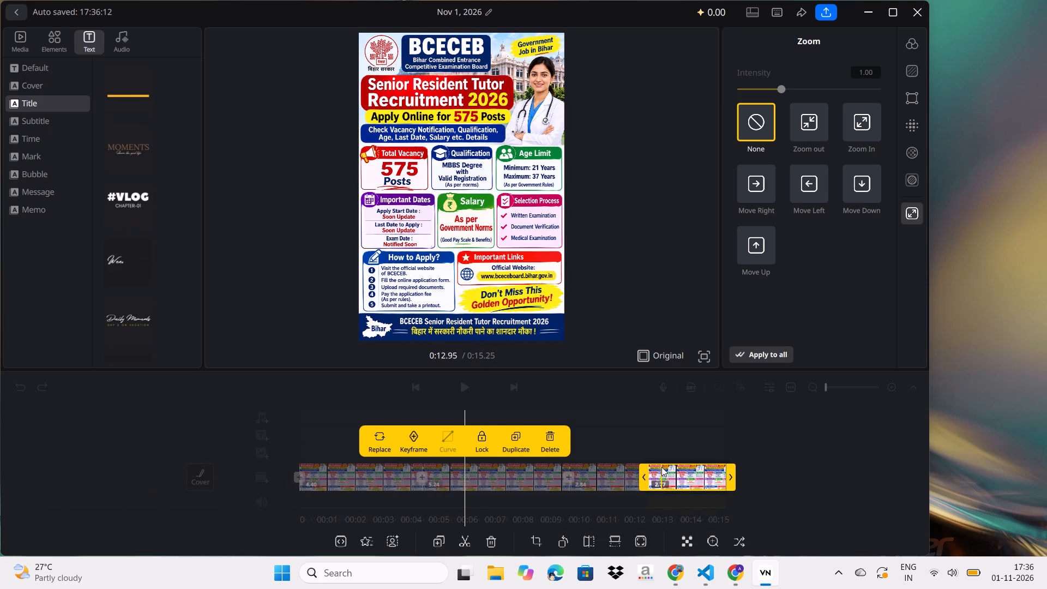
click(460, 386)
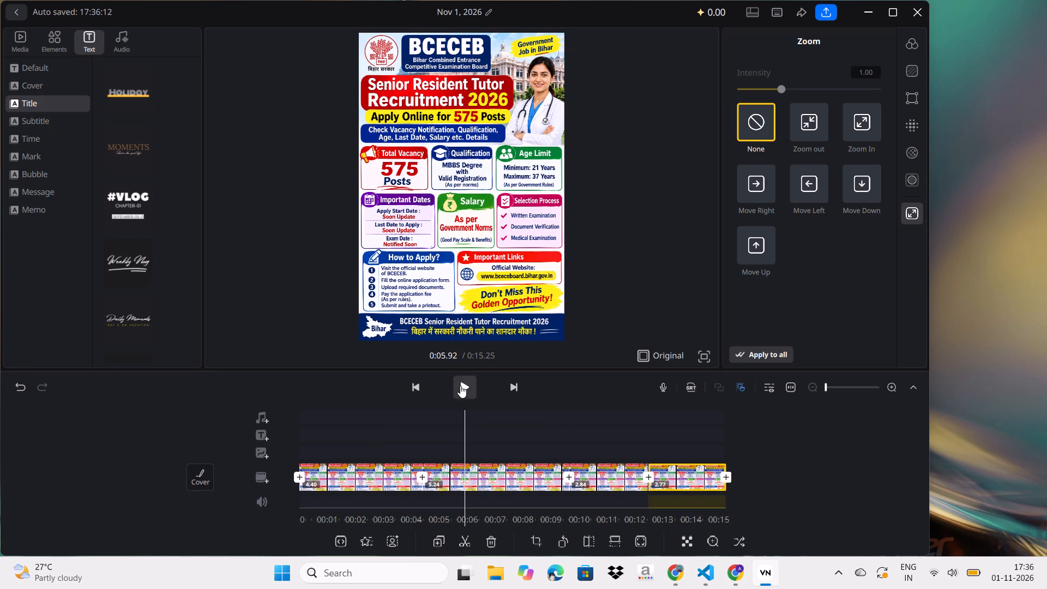
click(460, 386)
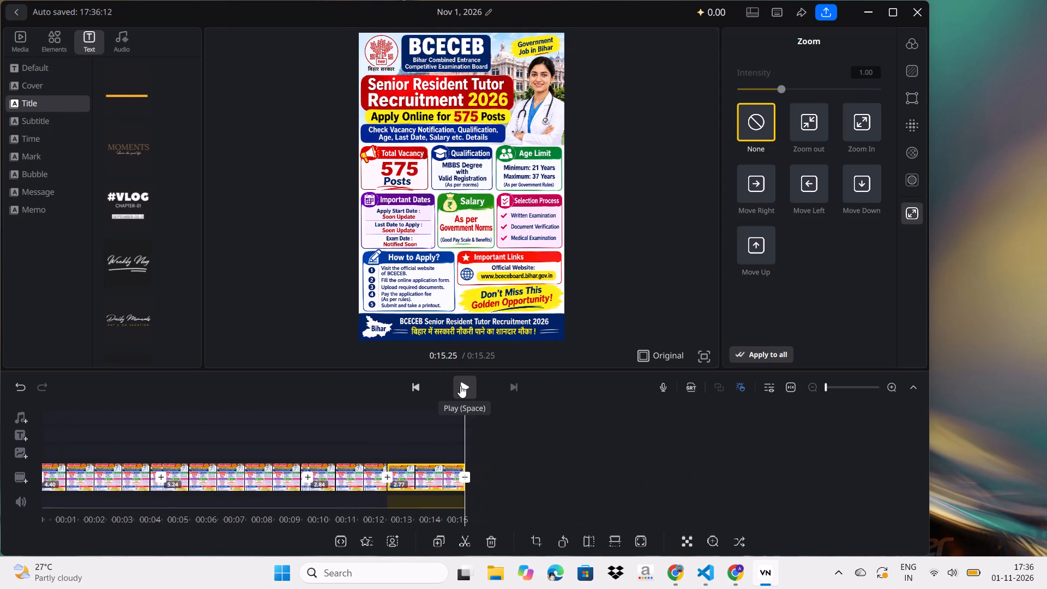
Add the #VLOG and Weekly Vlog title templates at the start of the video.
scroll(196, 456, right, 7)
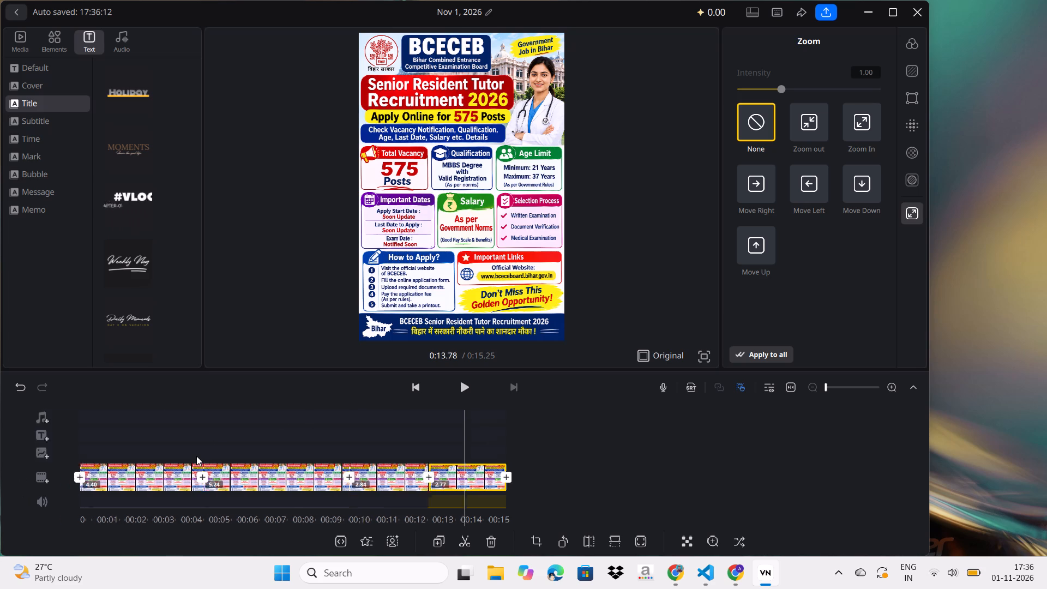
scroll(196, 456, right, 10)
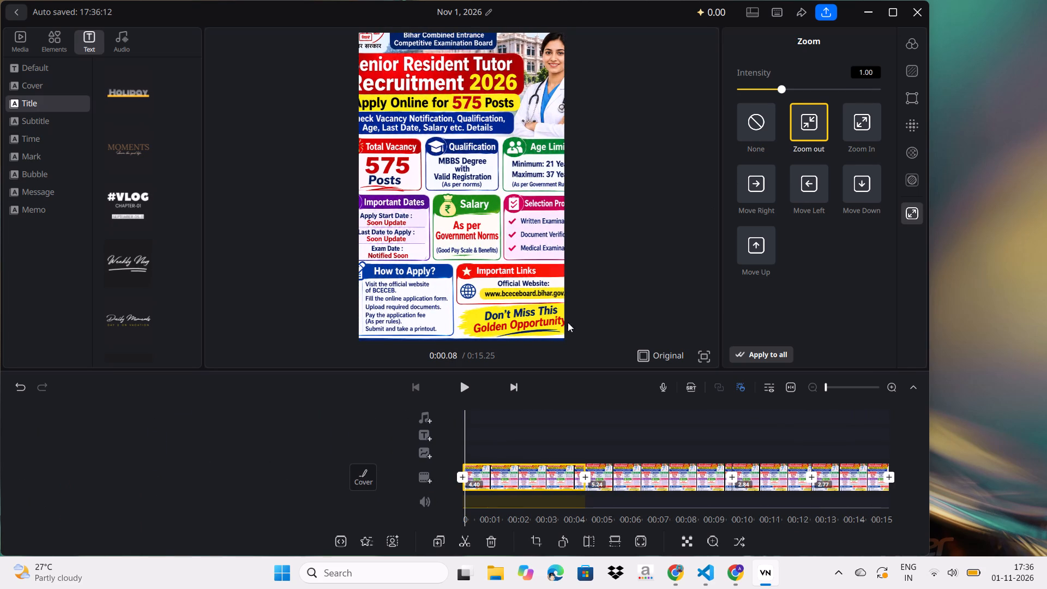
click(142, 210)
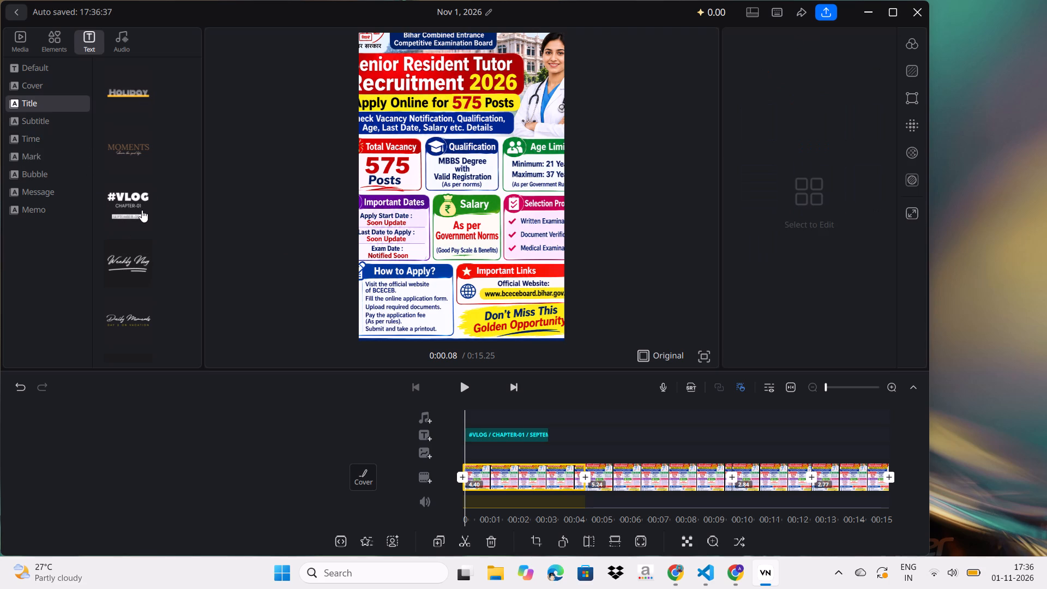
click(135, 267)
Add four copies of the MOMENTS title template at the start of the video.
click(136, 144)
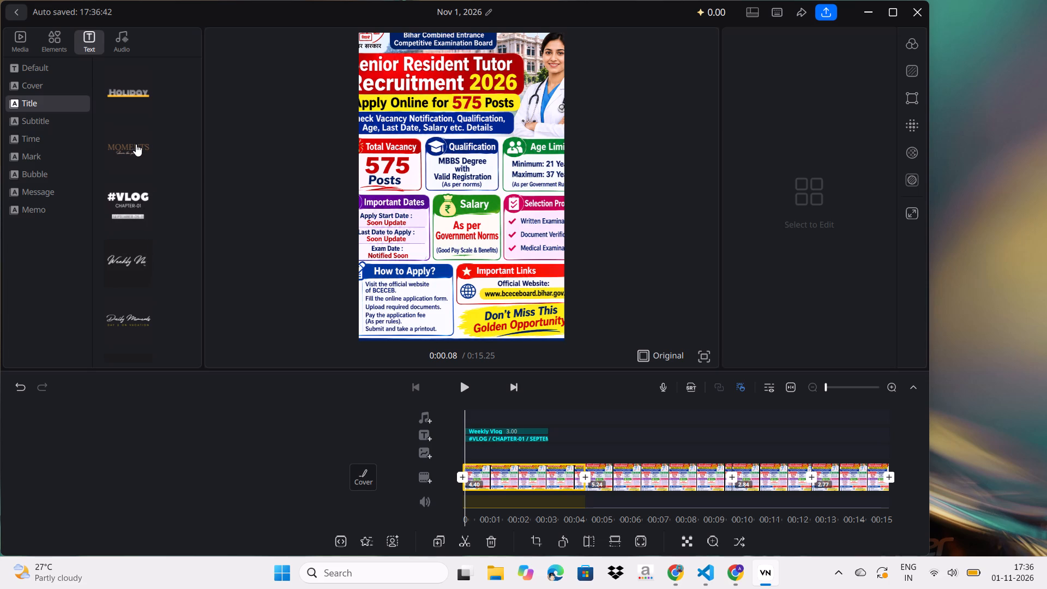
triple_click(136, 144)
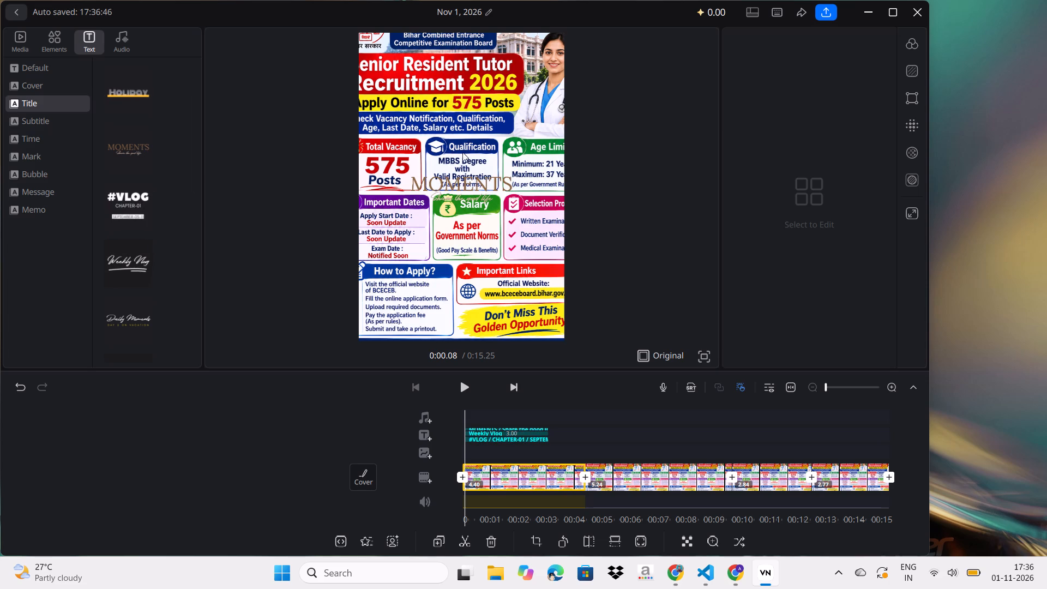
Replace the first text line of the uppermost MOMENTS title on the timeline with "SUBSCRIBE & FOLLOW".
click(461, 187)
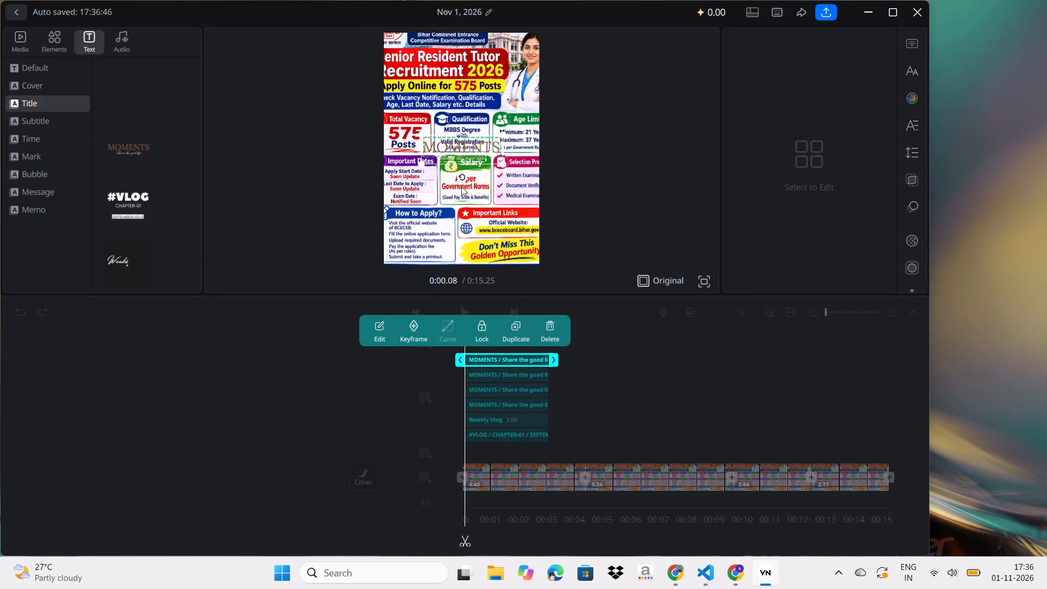
click(475, 145)
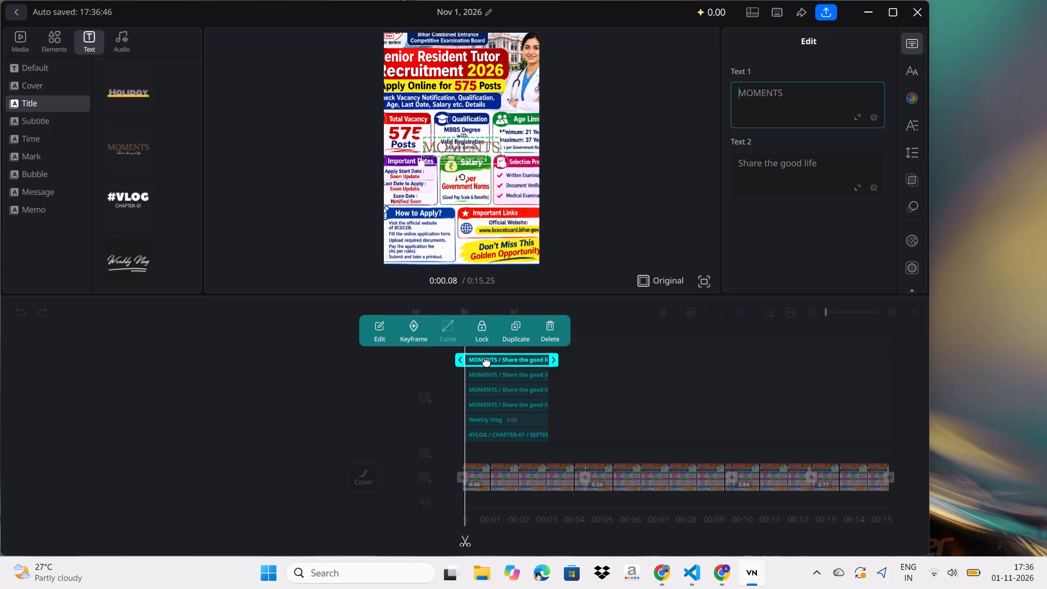
text(subs)
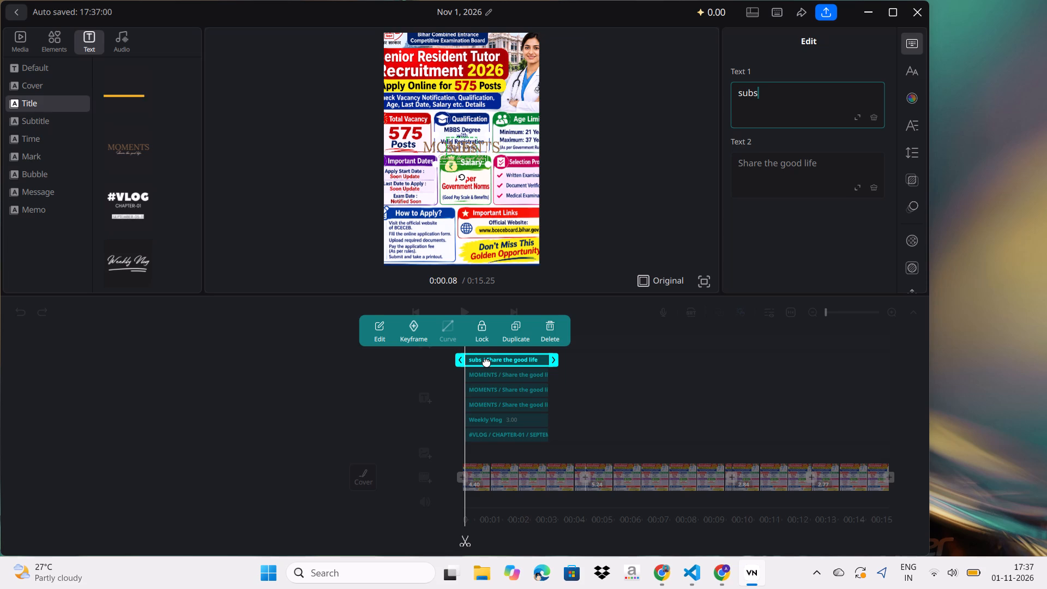
key(c)
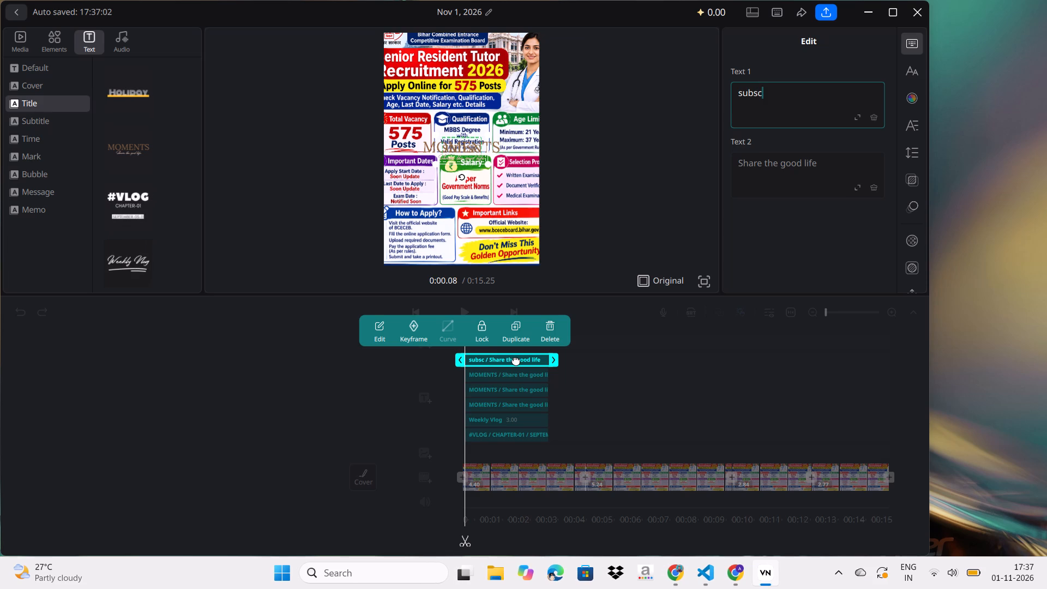
key(BackSpace)
key(BackSpace)
key(BackSpace)
key(BackSpace)
key(BackSpace)
key(BackSpace)
key(BackSpace)
key(BackSpace)
key(BackSpace)
key(BackSpace)
key(BackSpace)
key(BackSpace)
key(BackSpace)
key(BackSpace)
key(BackSpace)
key(BackSpace)
key(BackSpace)
key(BackSpace)
key(BackSpace)
key(BackSpace)
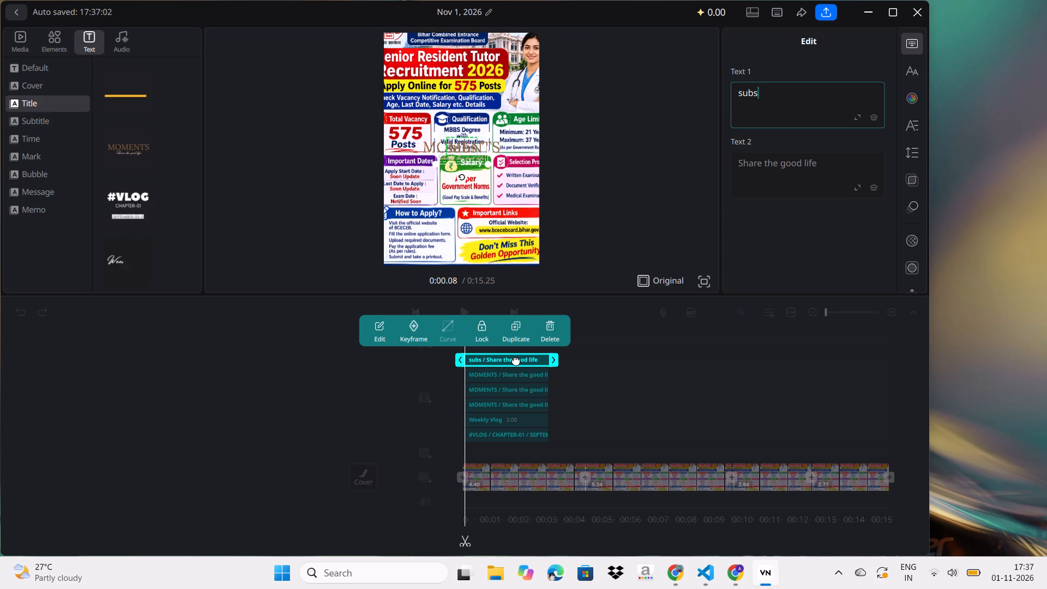
text(SUBSCRIBE)
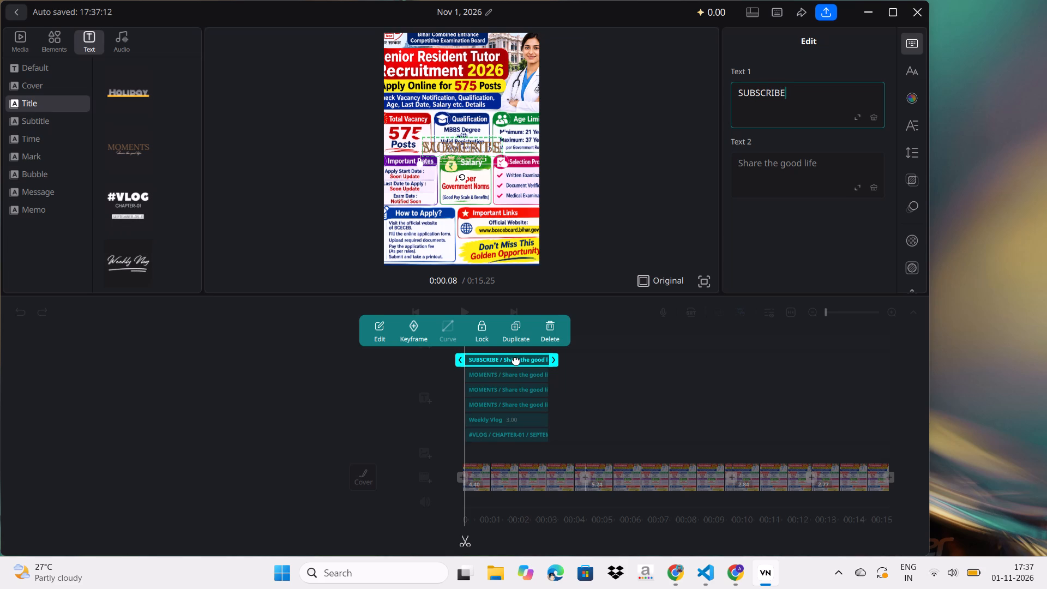
key(shift+space)
text(AN)
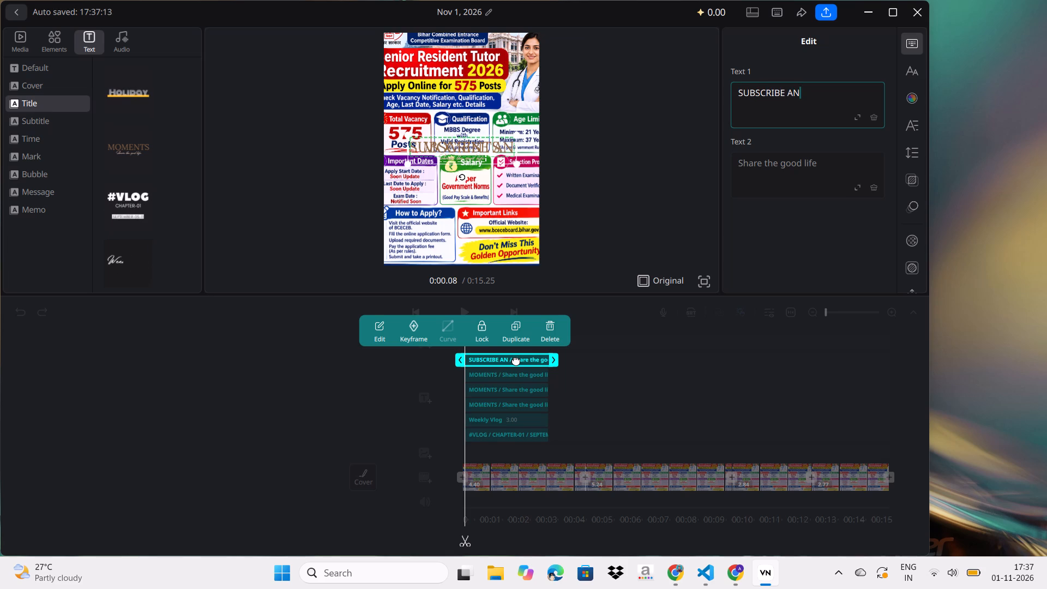
key(shift+BackSpace)
key(BackSpace)
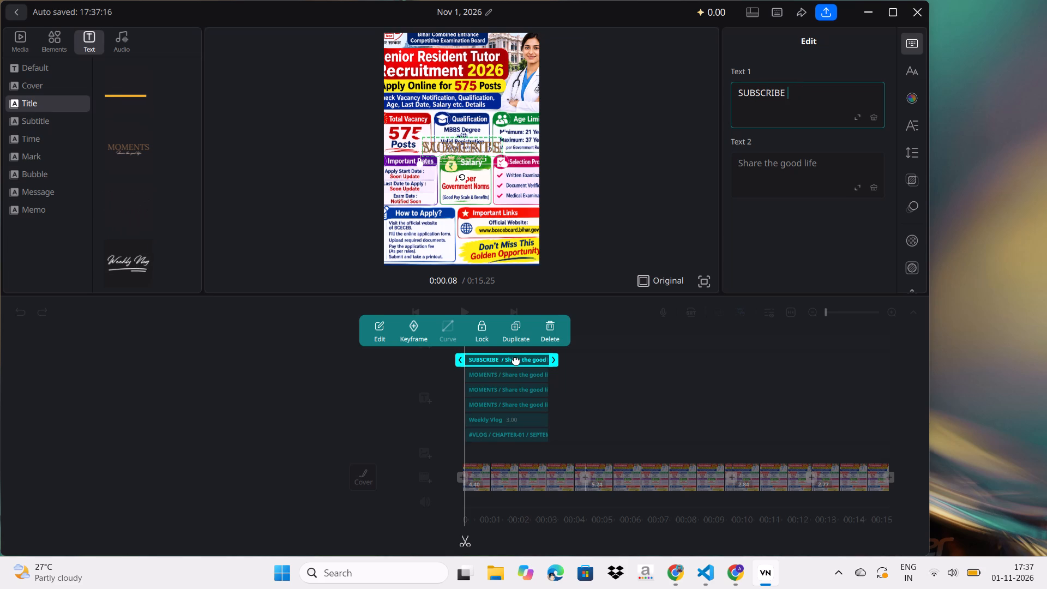
key(shift+ampersand)
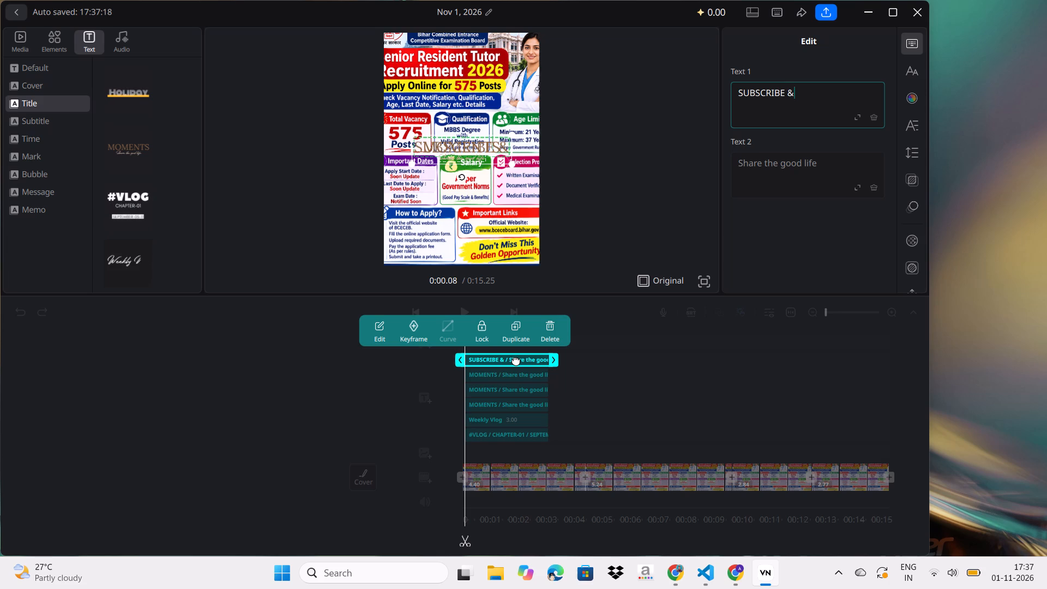
key(shift+space)
text(FOLLO)
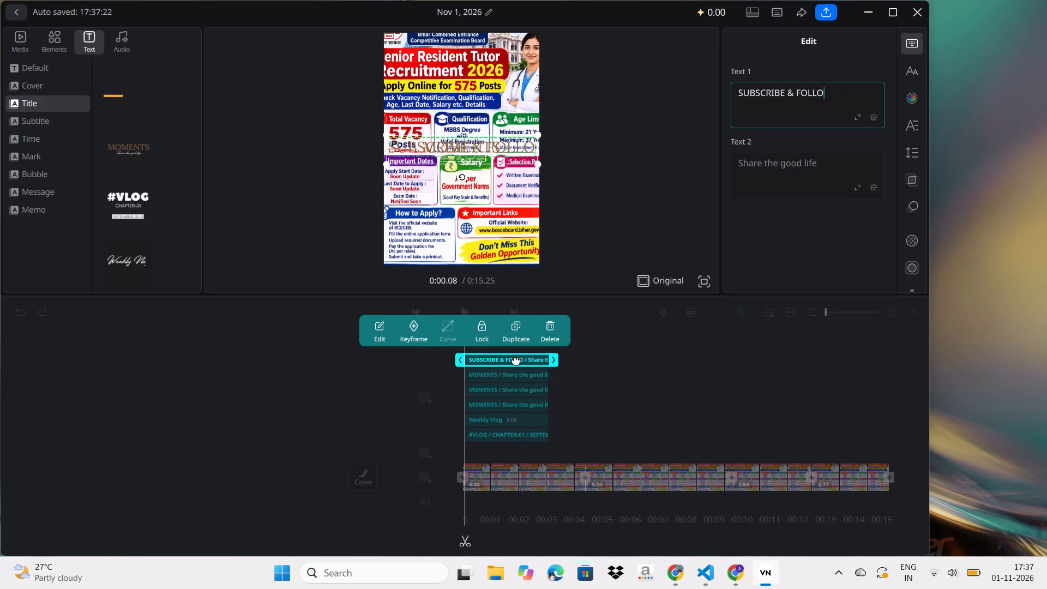
key(shift+w)
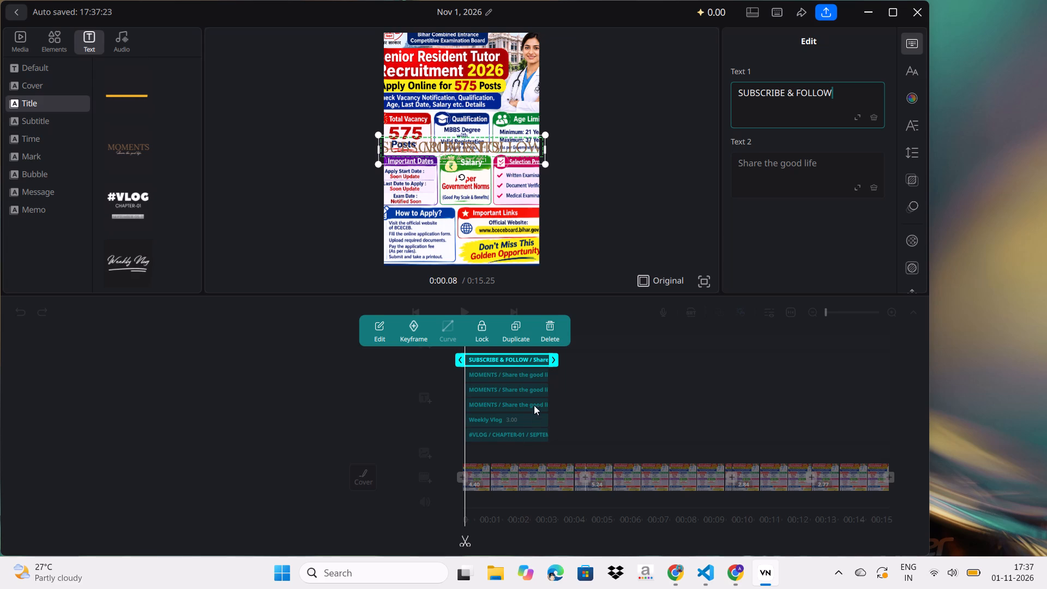
Delete the three extra MOMENTS titles and the #VLOG and Weekly Vlog titles, keeping only the SUBSCRIBE & FOLLOW title.
click(529, 374)
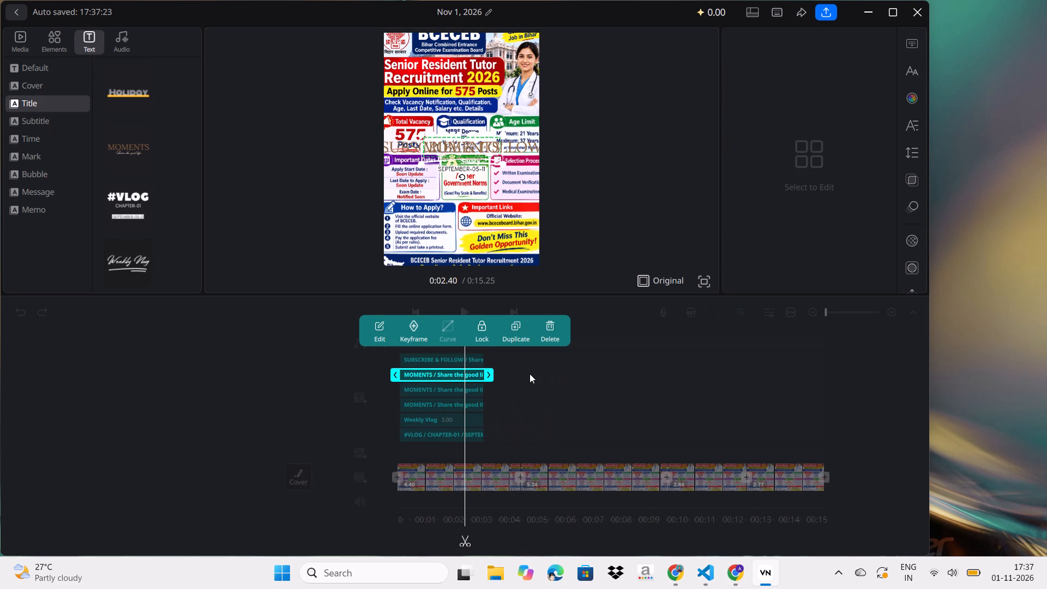
click(552, 328)
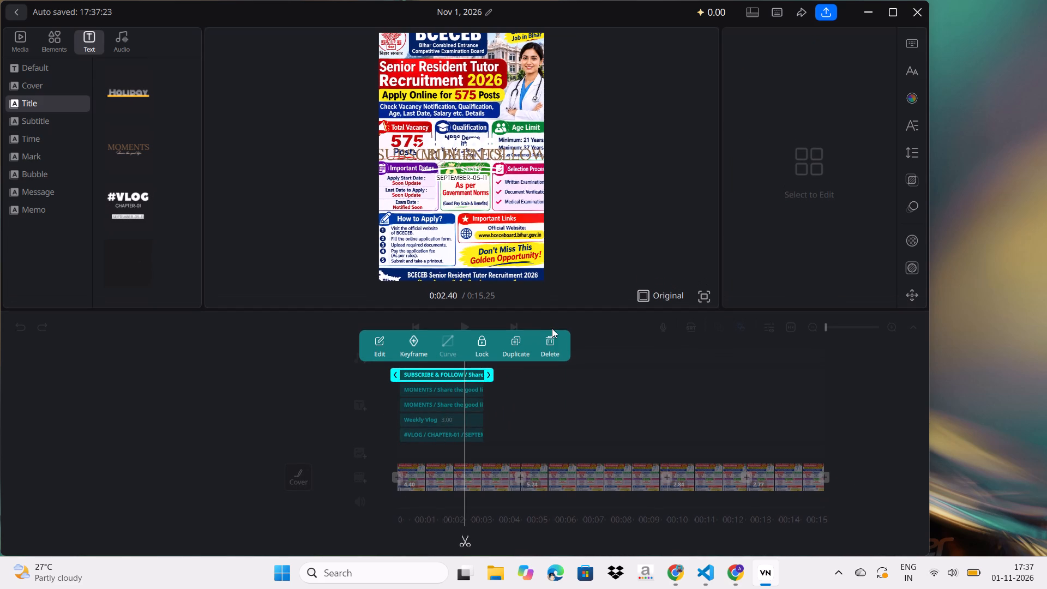
click(440, 437)
click(440, 437)
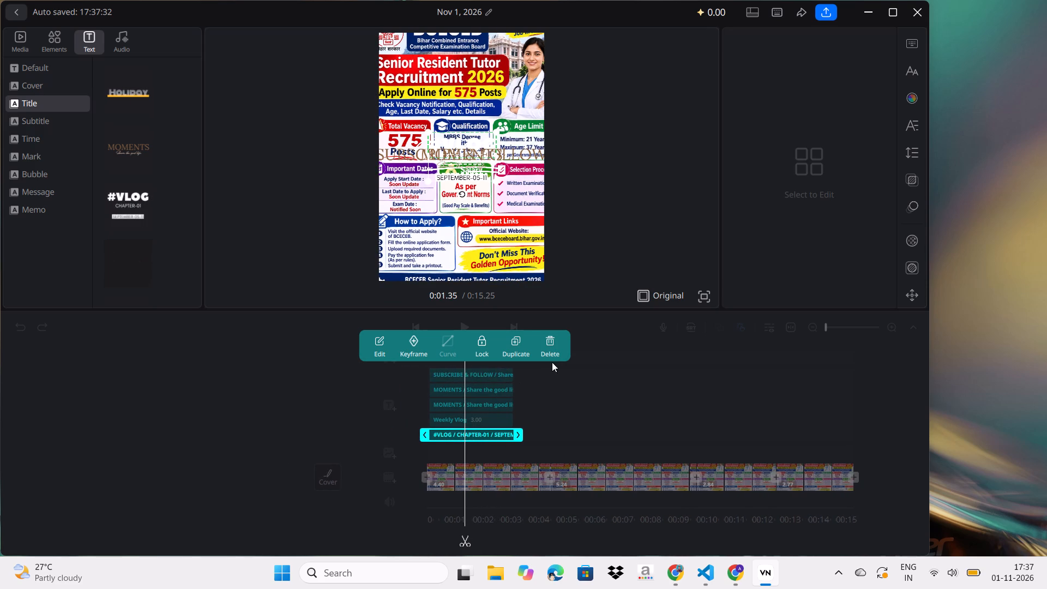
click(551, 345)
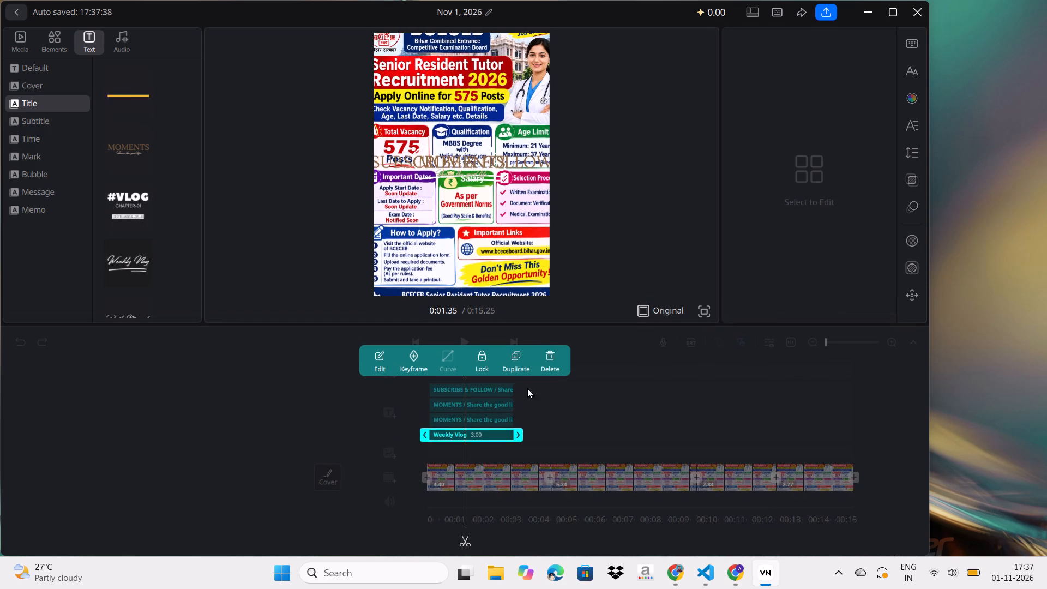
click(559, 354)
click(559, 354)
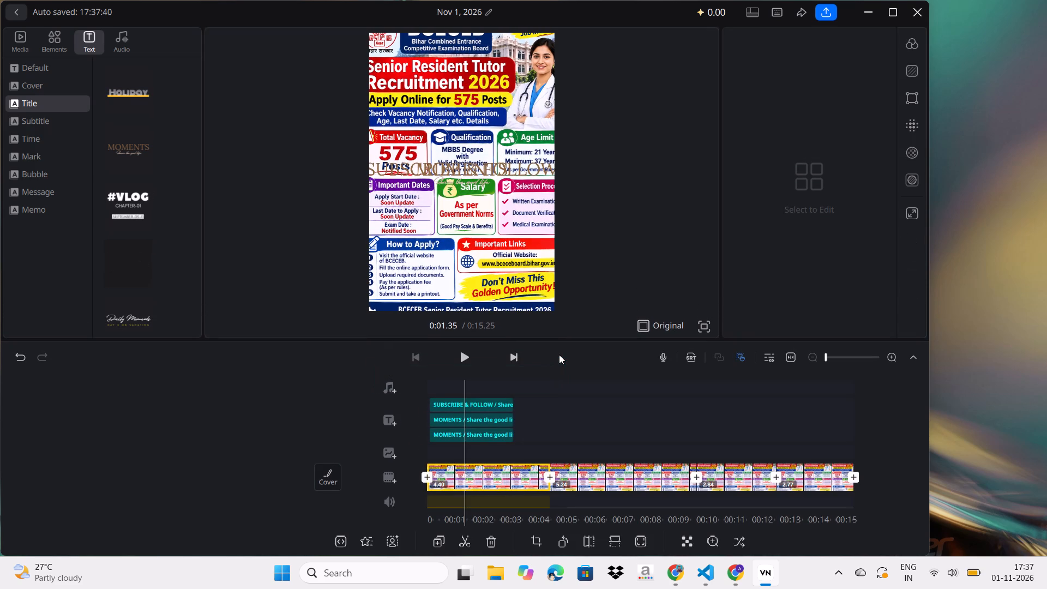
click(483, 433)
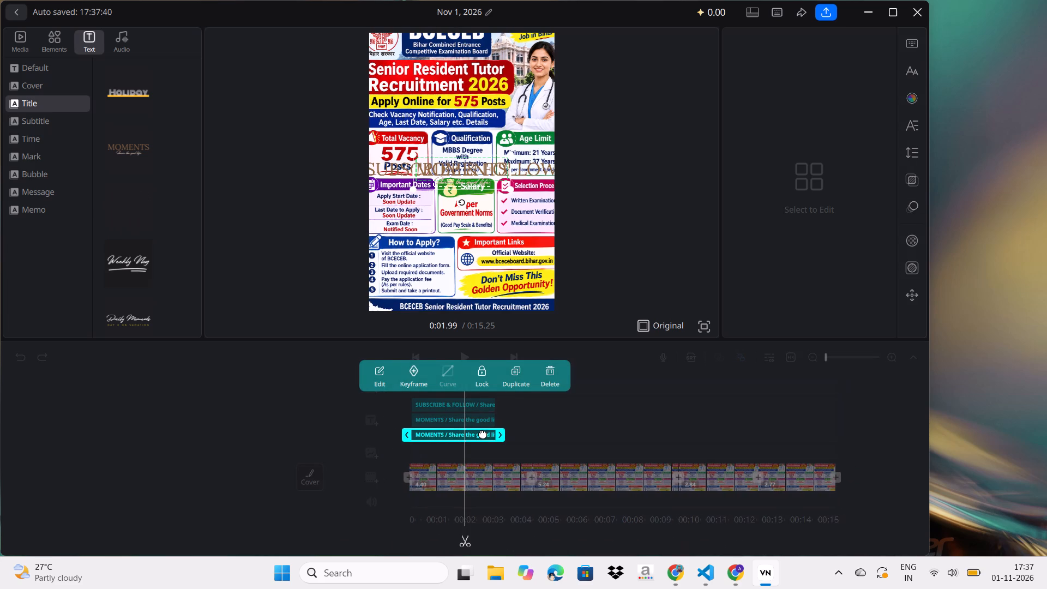
click(553, 372)
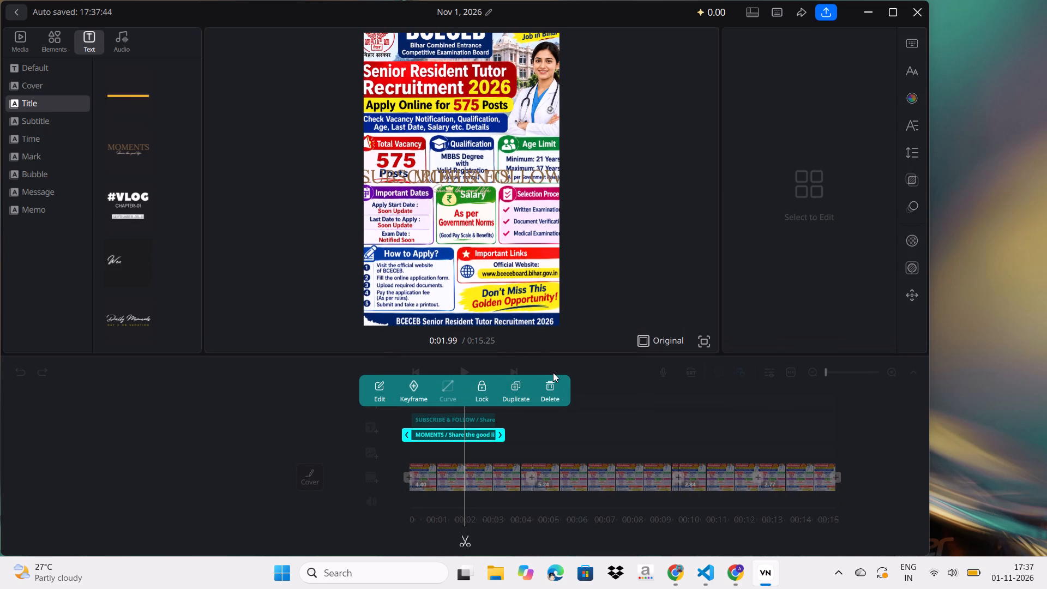
click(549, 387)
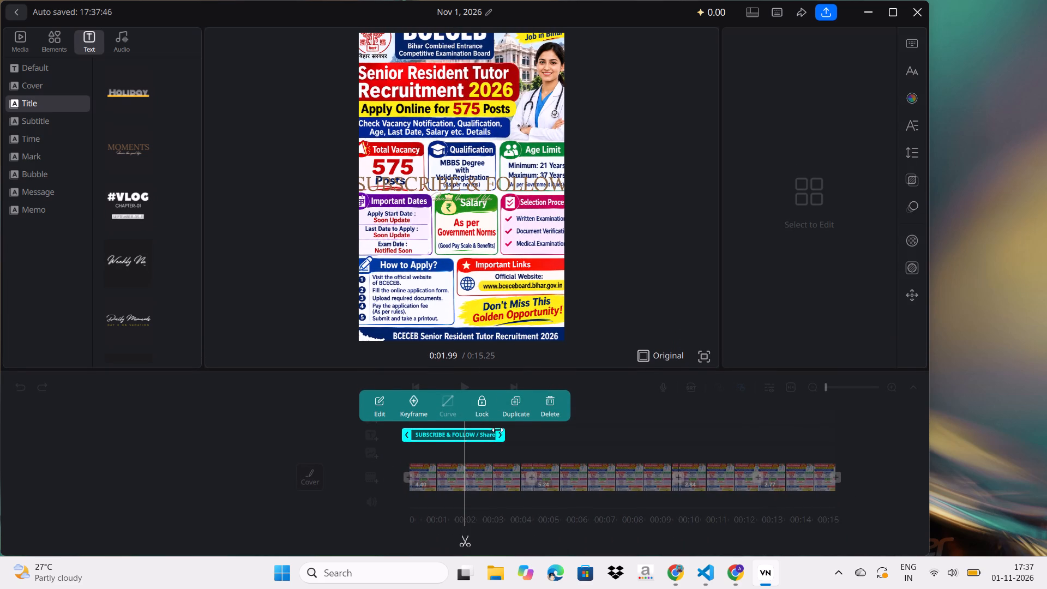
Extend the SUBSCRIBE & FOLLOW title on the timeline to 14.98 s so it spans nearly the whole video.
drag(503, 435, 674, 477)
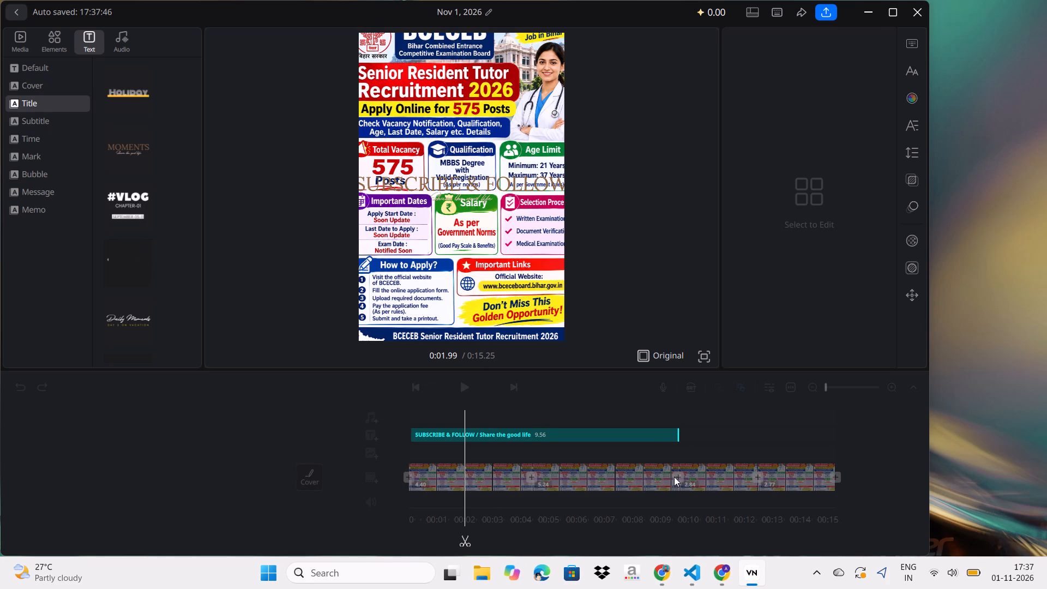
drag(674, 477, 776, 503)
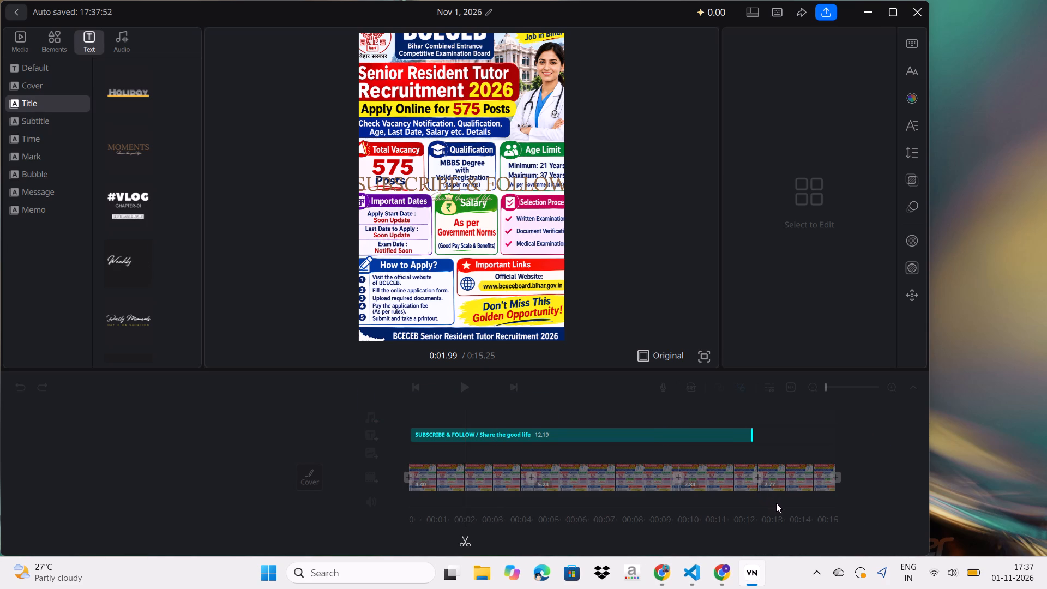
drag(776, 503, 821, 429)
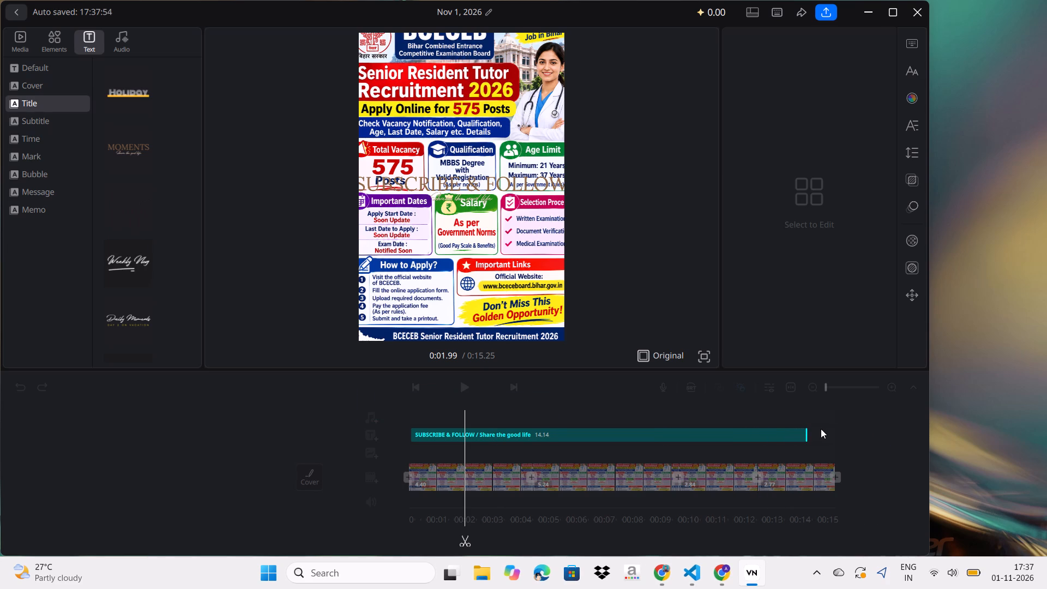
drag(821, 429, 839, 461)
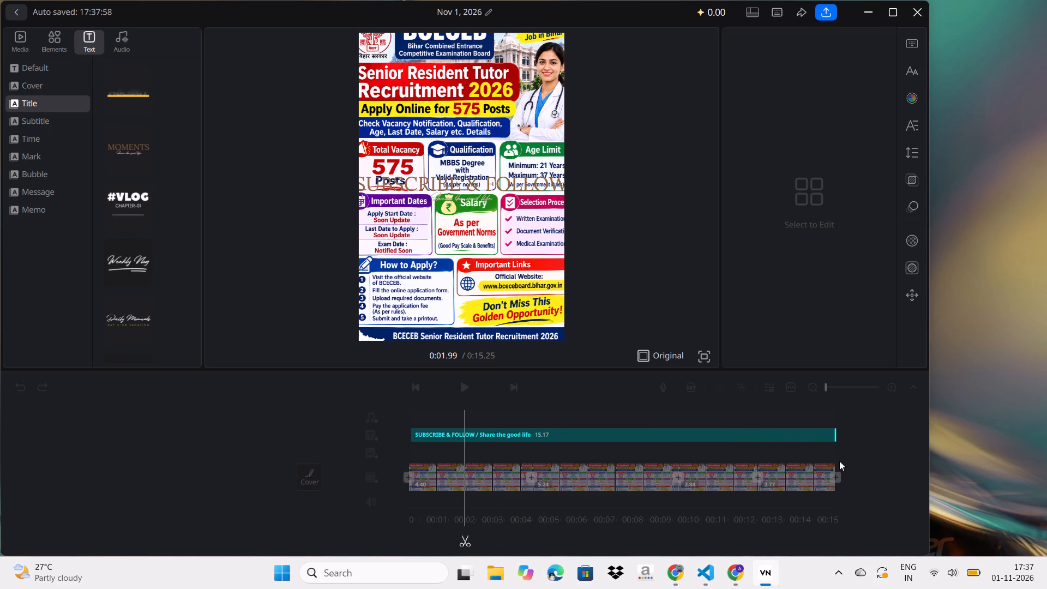
drag(839, 461, 838, 456)
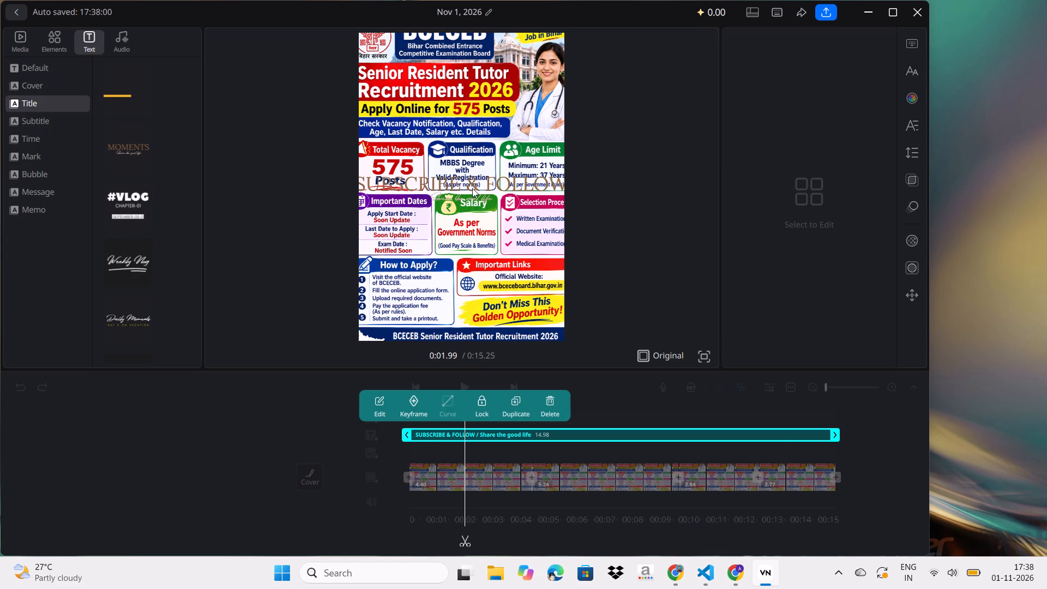
Format the SUBSCRIBE & FOLLOW title as bold and apply the black-text-on-white-background colour style.
click(380, 402)
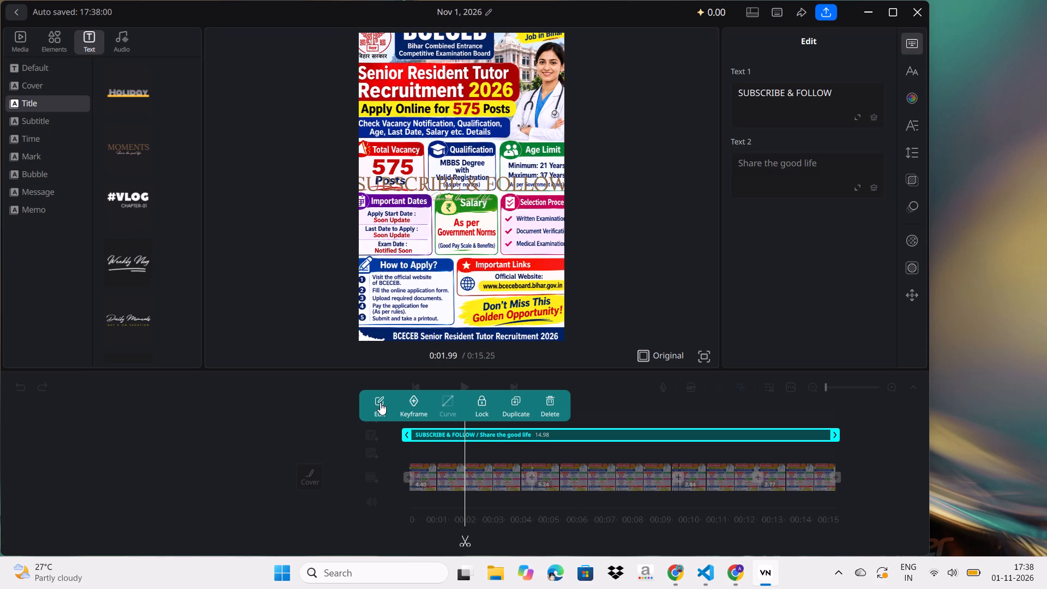
click(908, 80)
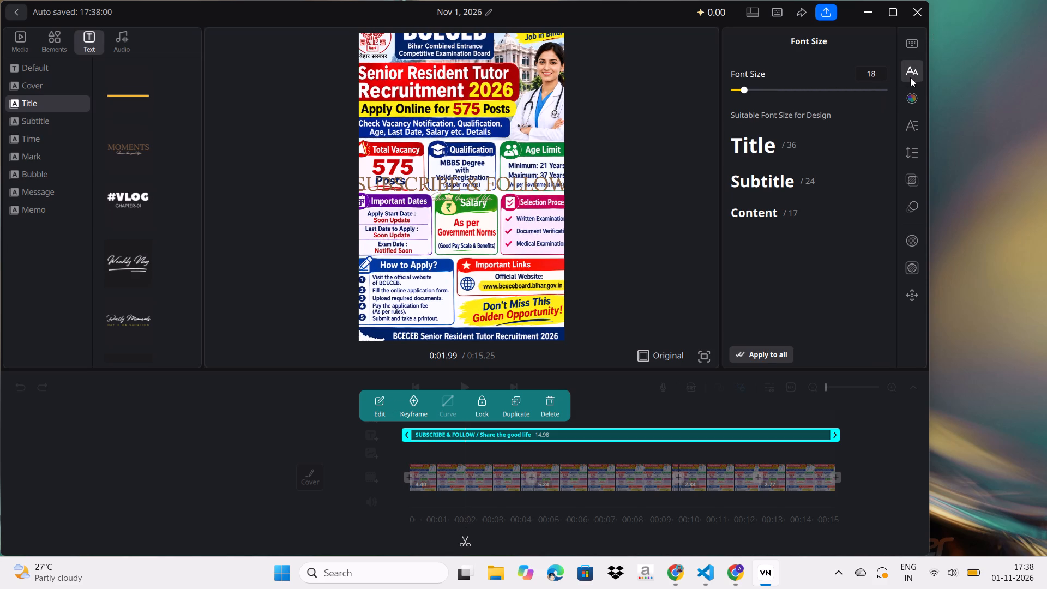
click(914, 126)
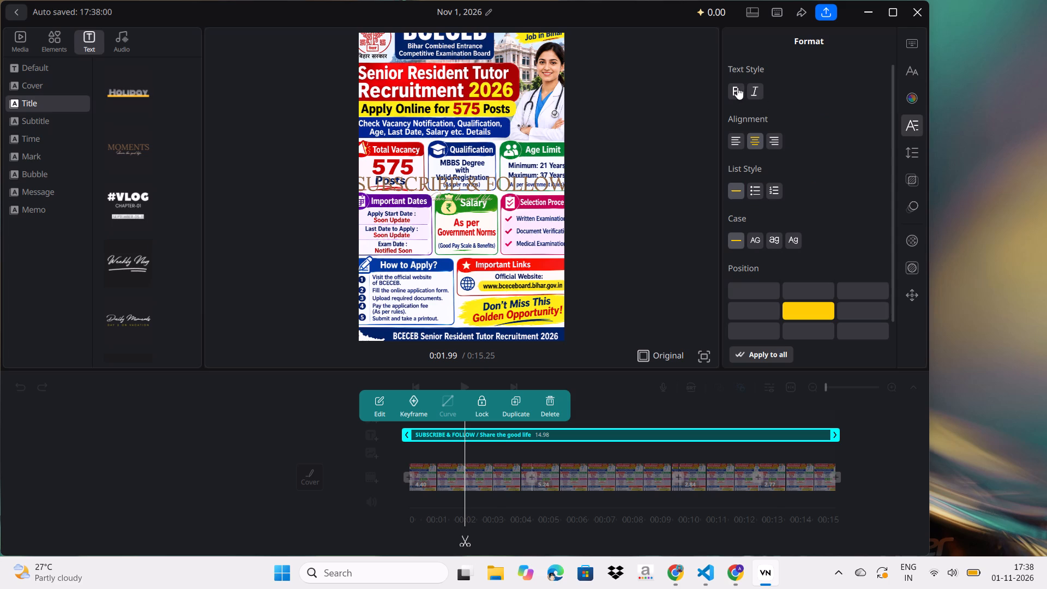
click(737, 87)
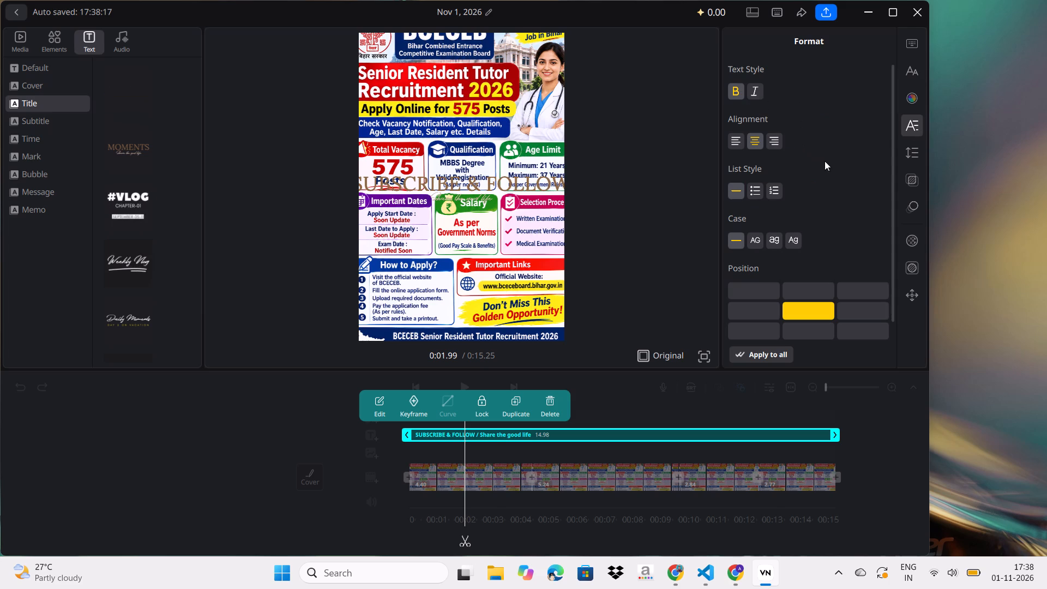
click(911, 102)
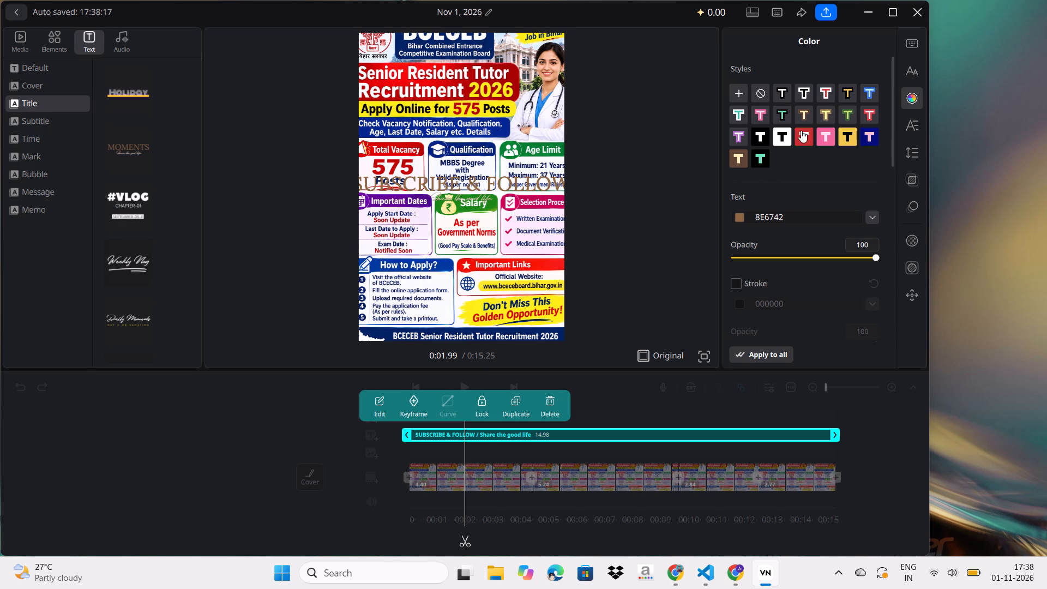
click(779, 132)
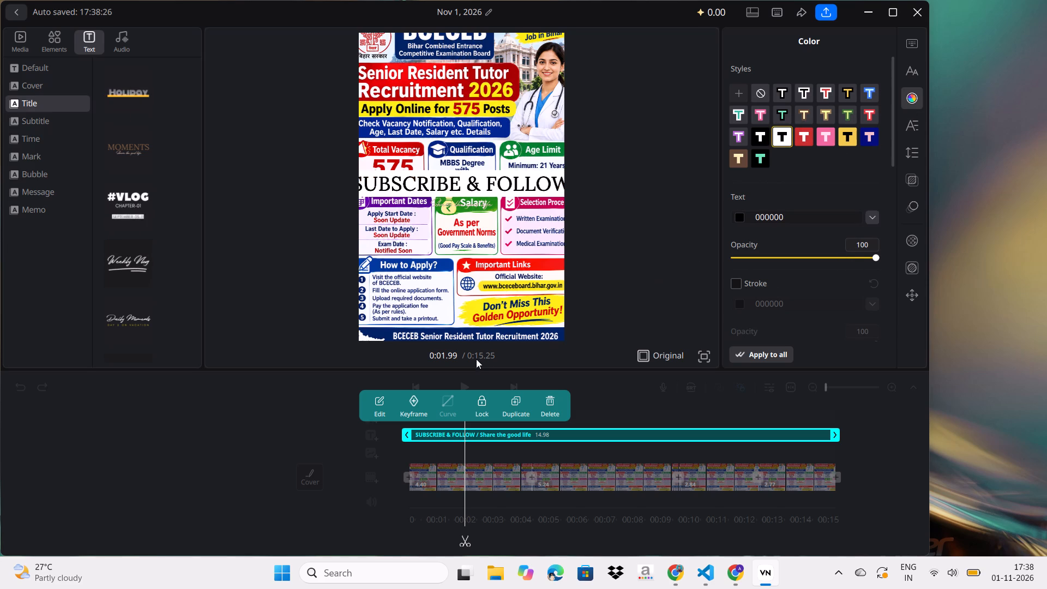
scroll(616, 402, right, 9)
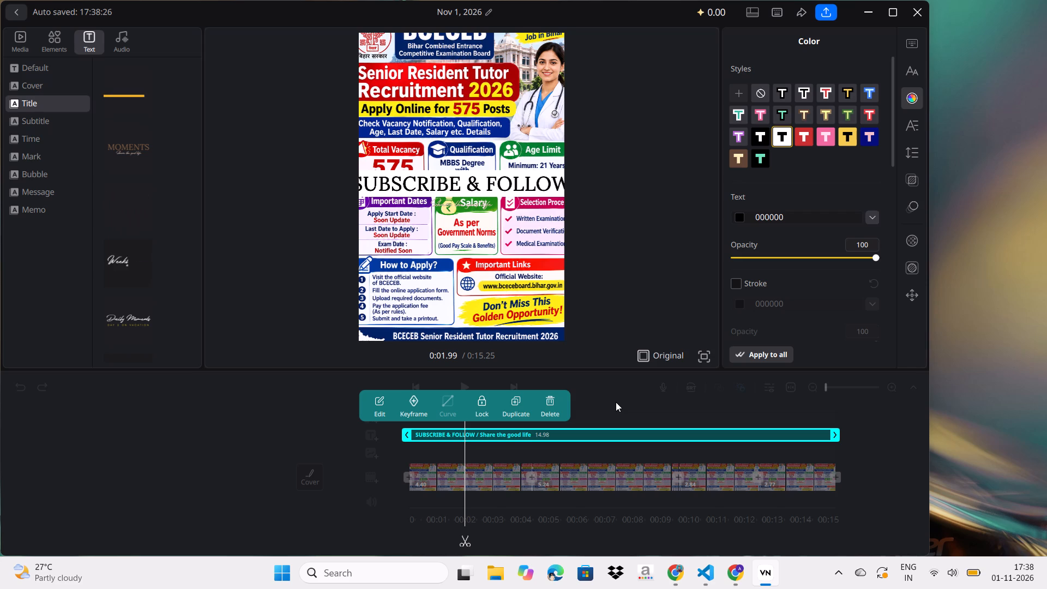
Shift the first poster clip slightly to the right and upward within the video frame.
click(505, 311)
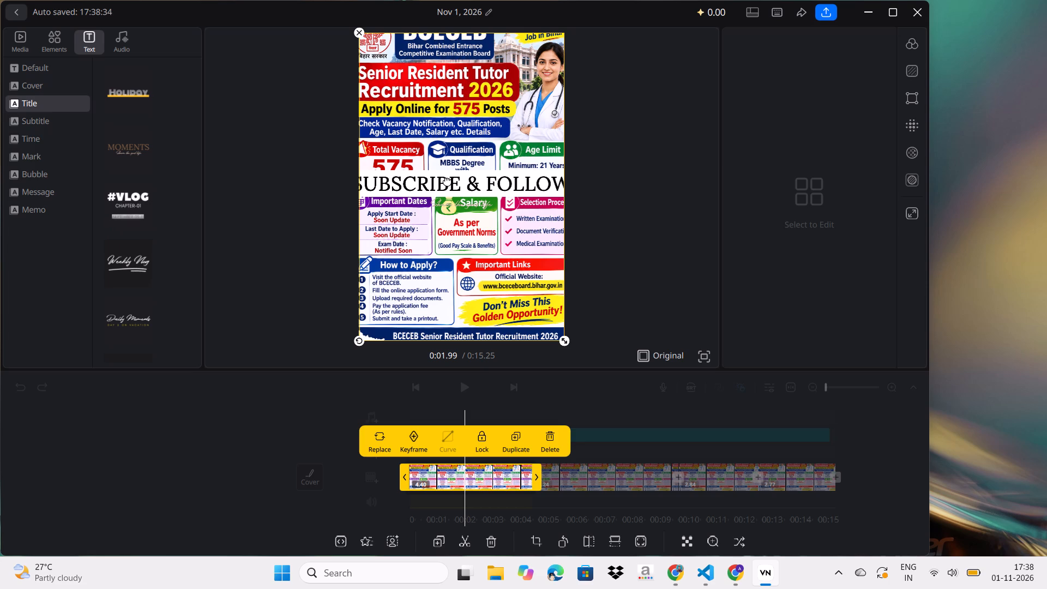
drag(447, 181, 450, 178)
drag(450, 178, 452, 177)
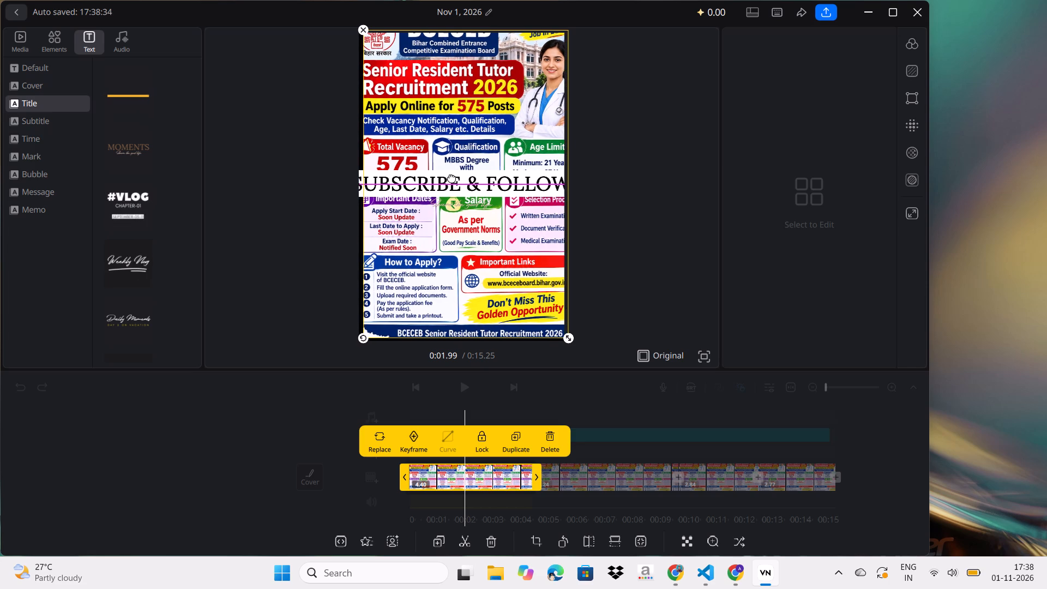
drag(452, 177, 453, 177)
ctrl+scroll(453, 177, down, 5)
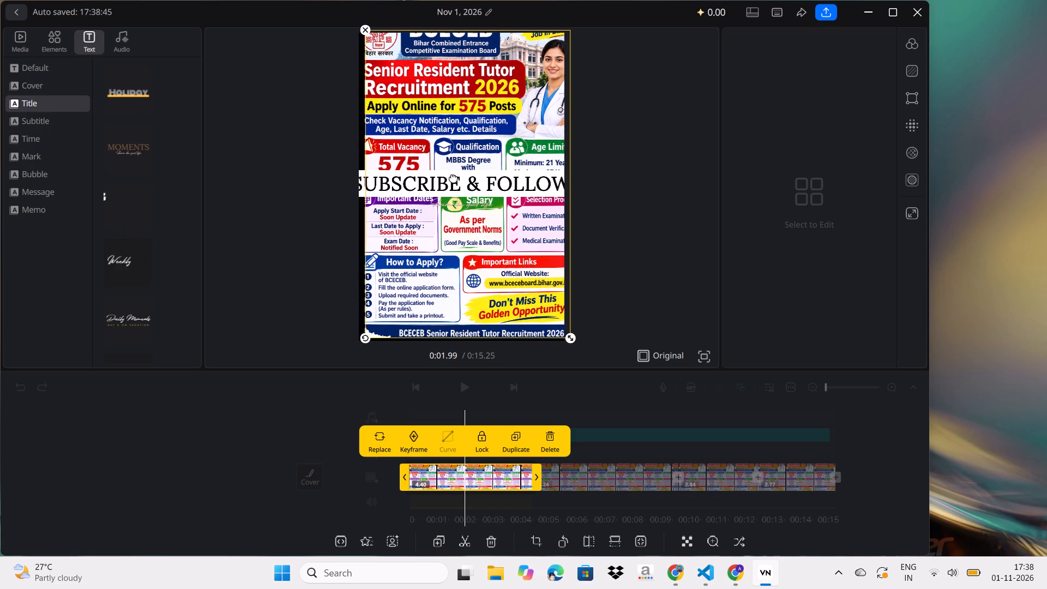
ctrl+scroll(454, 179, down, 3)
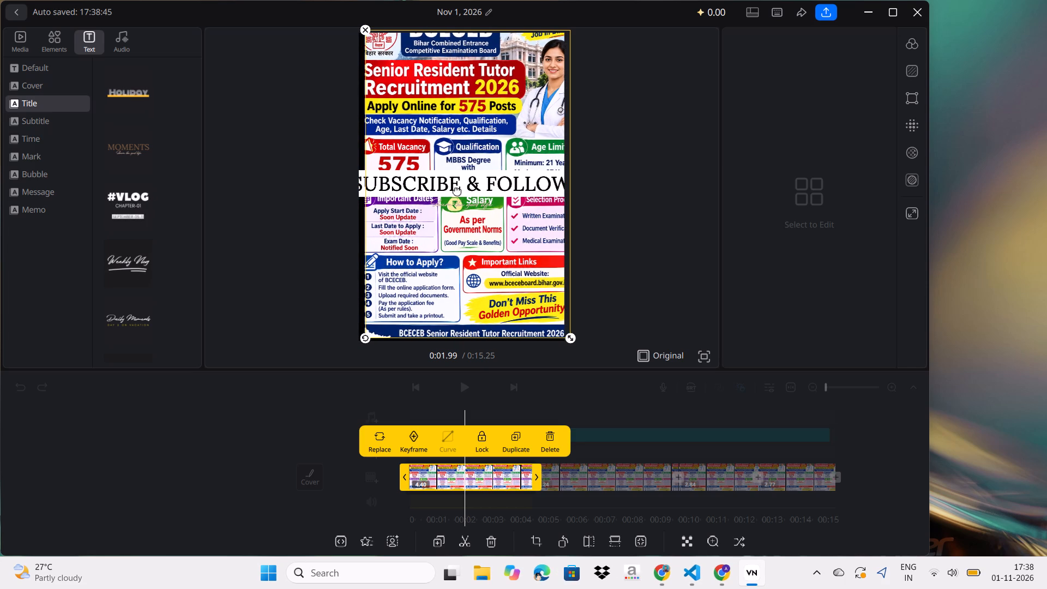
ctrl+scroll(467, 187, down, 5)
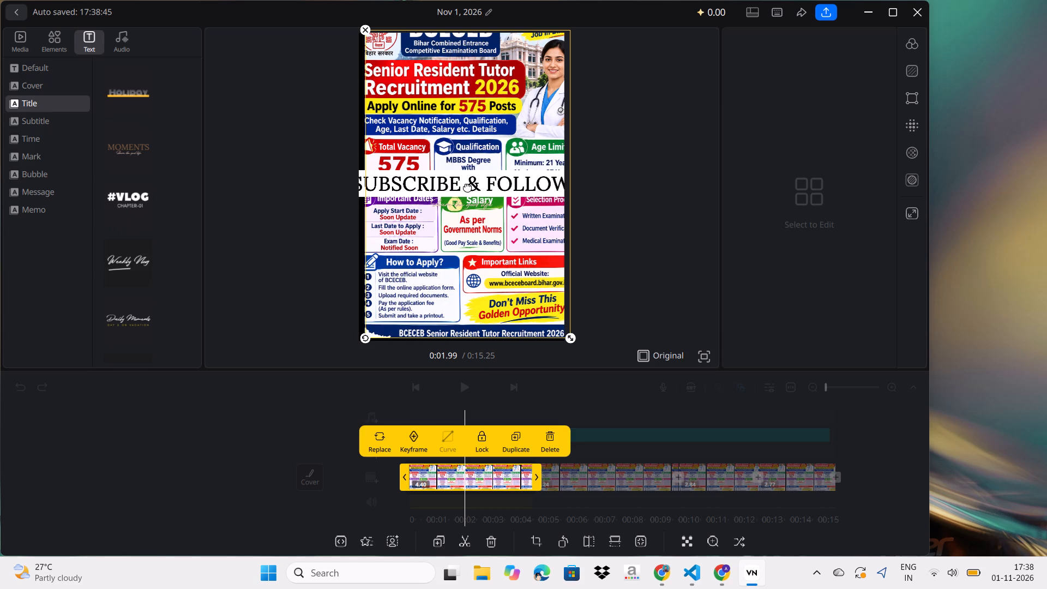
click(467, 187)
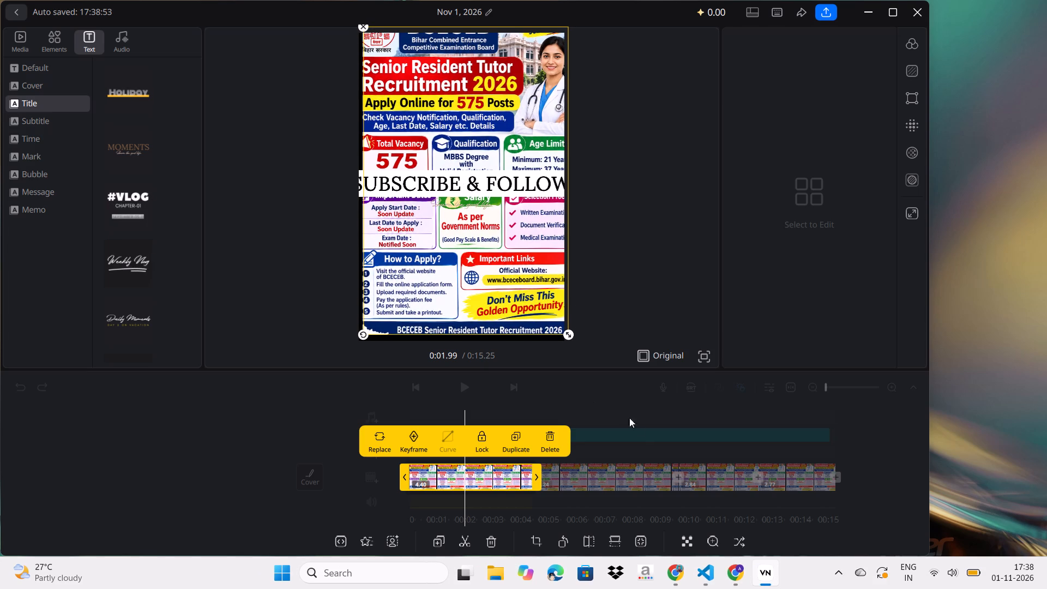
Shrink the SUBSCRIBE & FOLLOW title until its full text fits within the video frame.
click(640, 428)
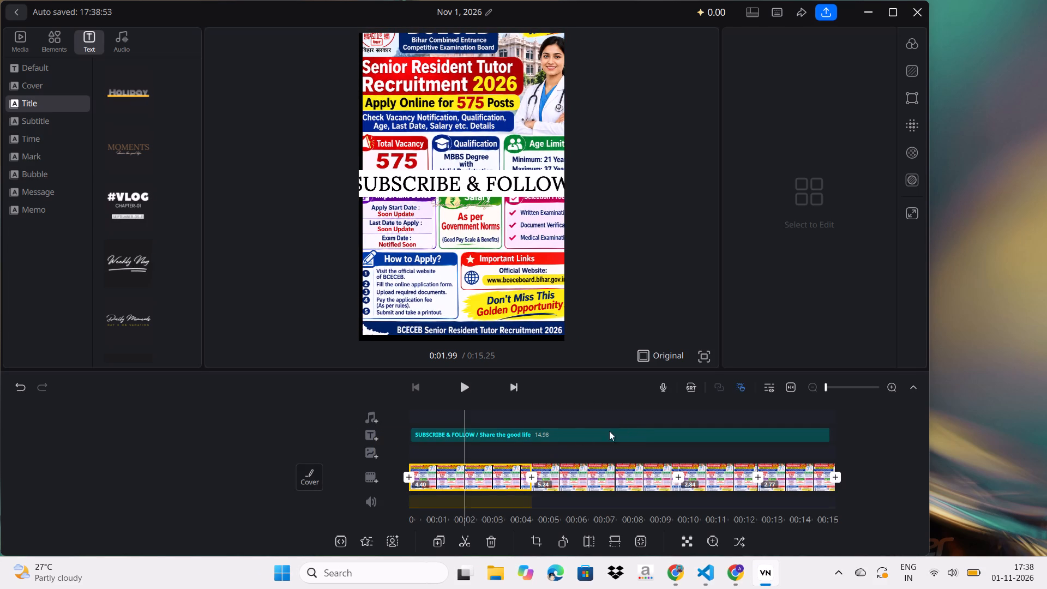
click(563, 438)
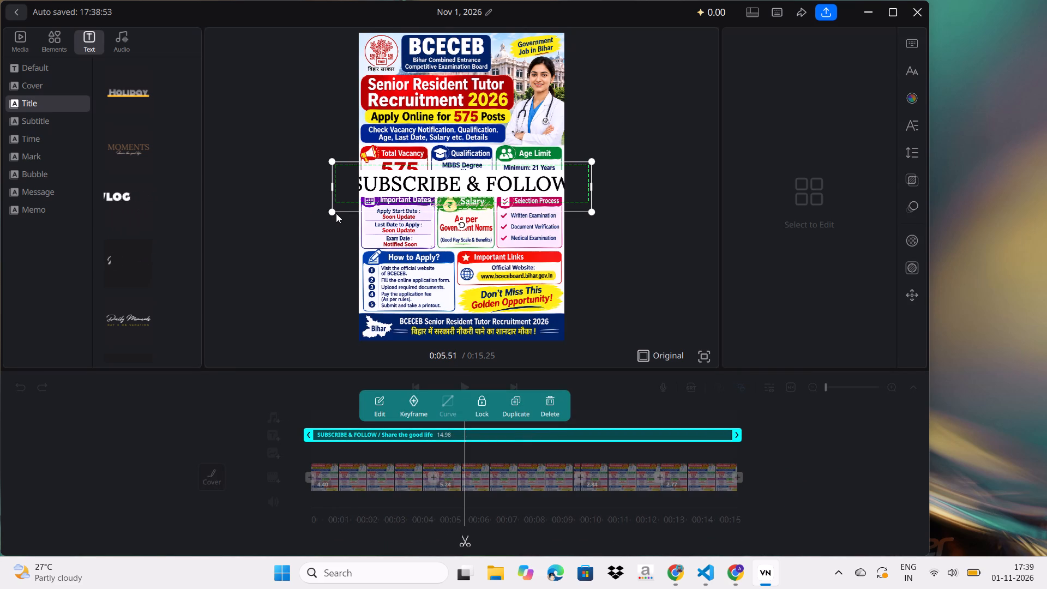
drag(334, 212, 380, 202)
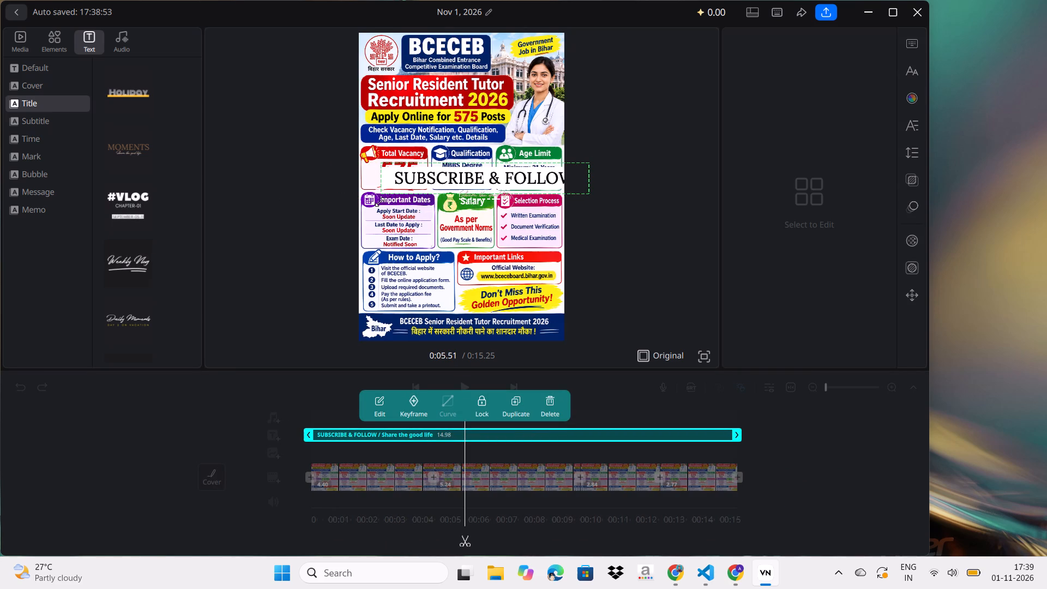
drag(380, 202, 418, 191)
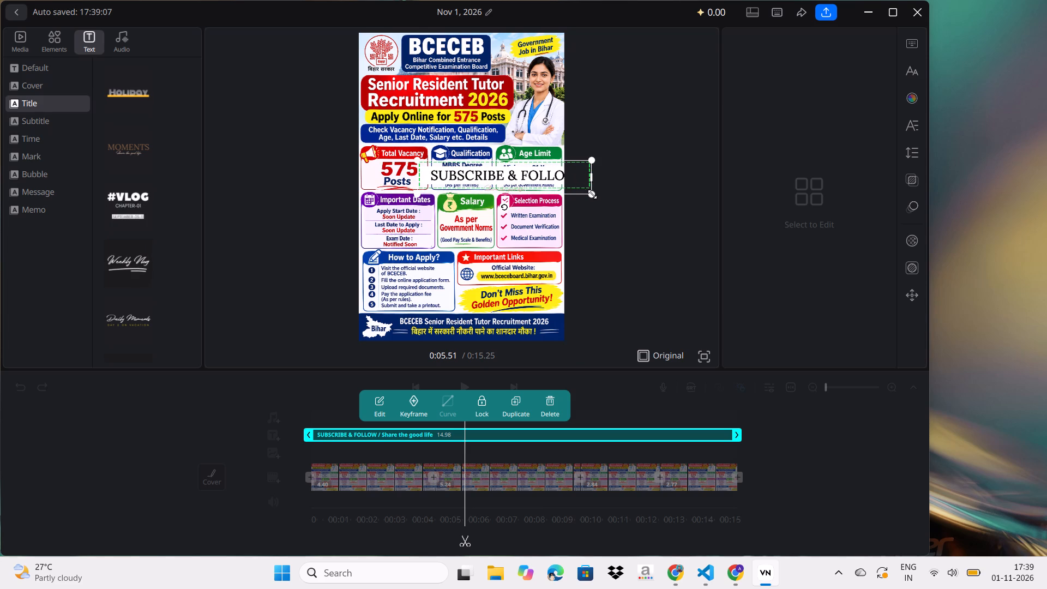
drag(593, 194, 586, 190)
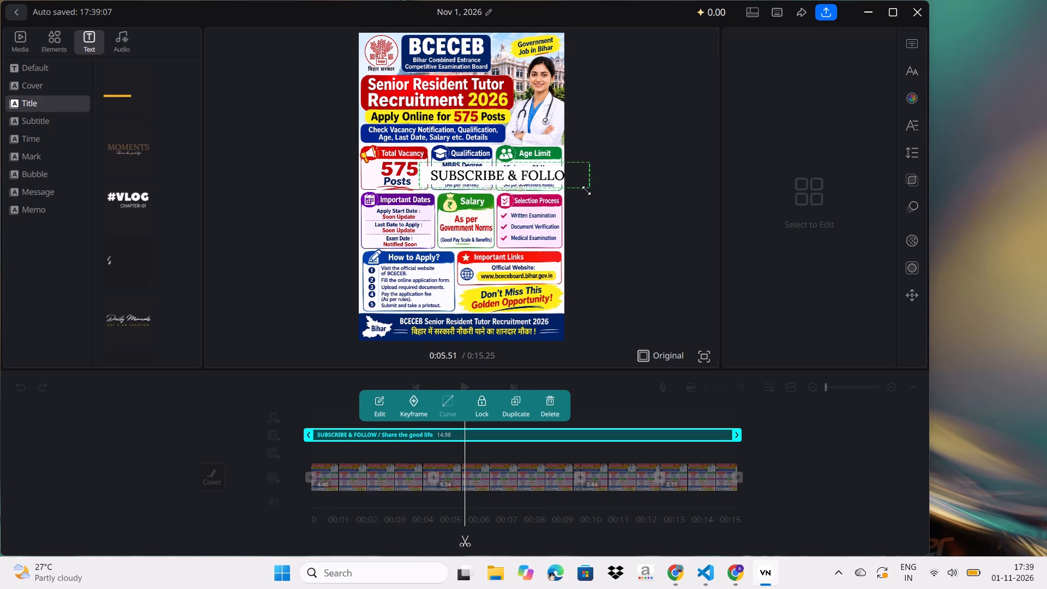
drag(586, 190, 581, 184)
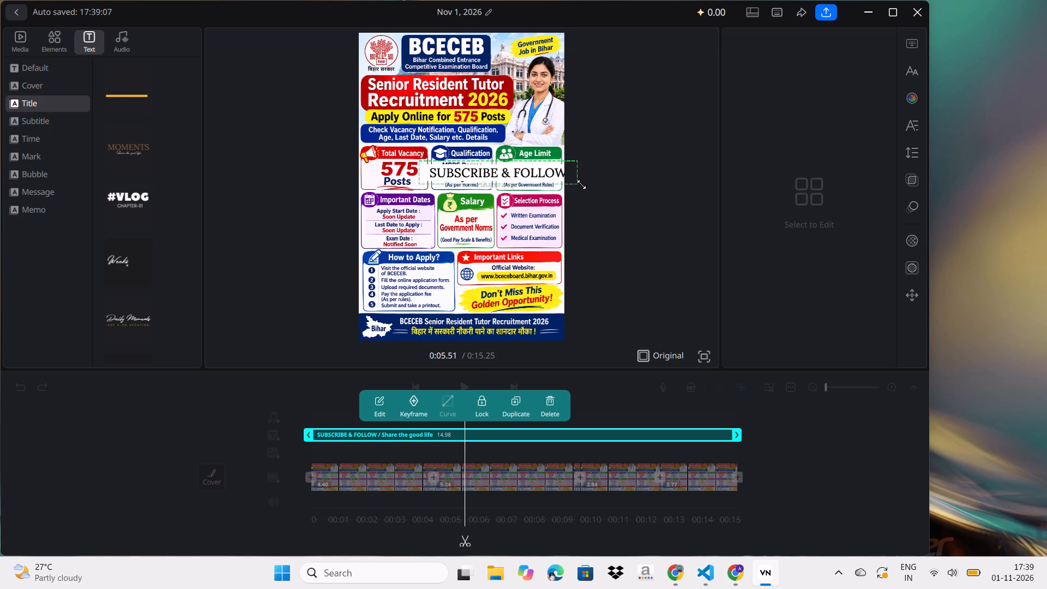
drag(581, 184, 571, 181)
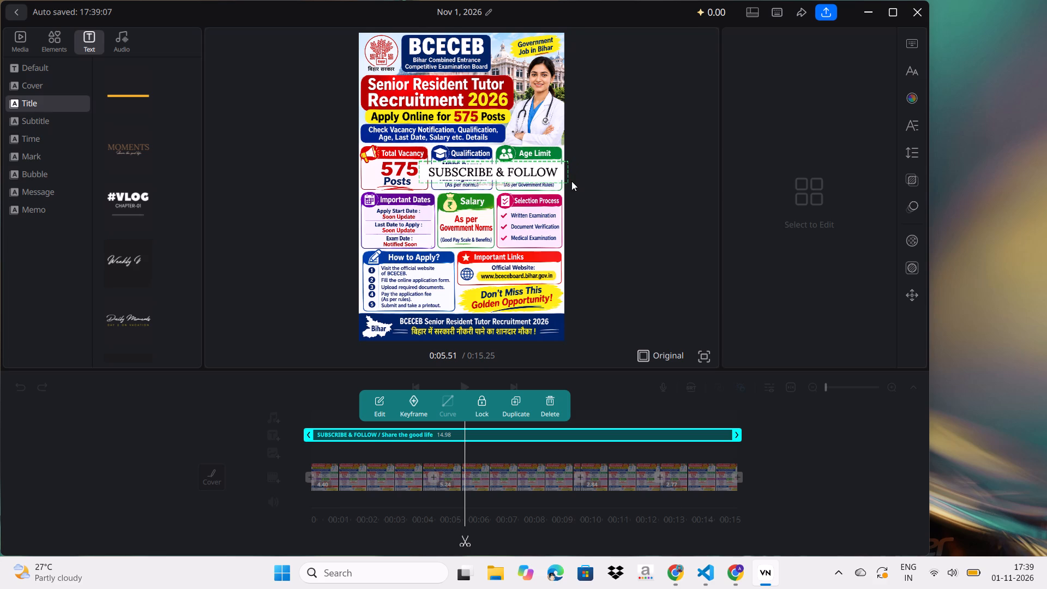
Move the SUBSCRIBE & FOLLOW title to the upper-left corner of the poster, flush with the frame's top edge.
drag(526, 168, 408, 33)
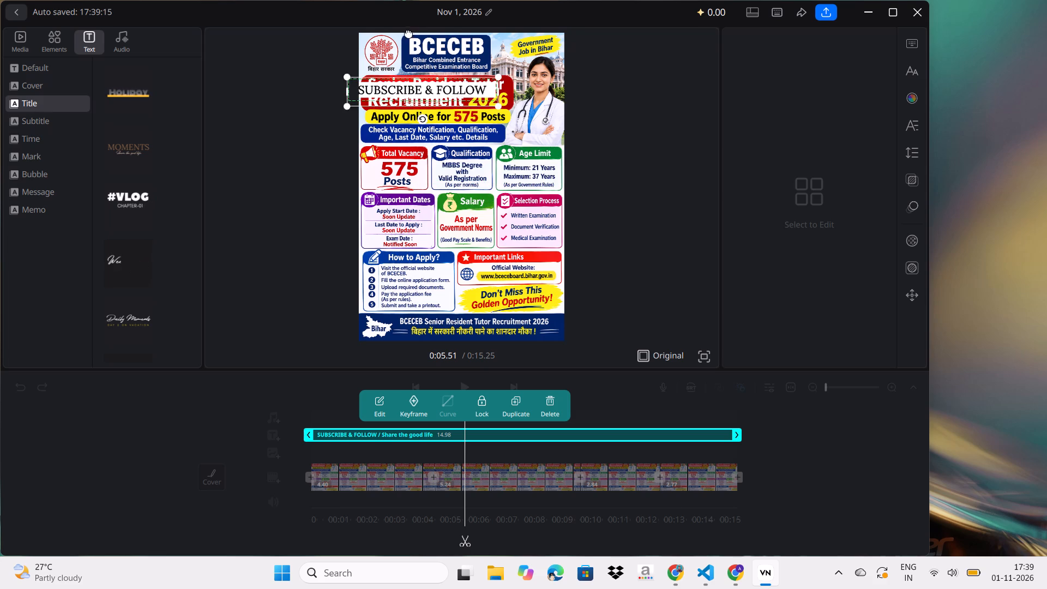
drag(408, 33, 438, 52)
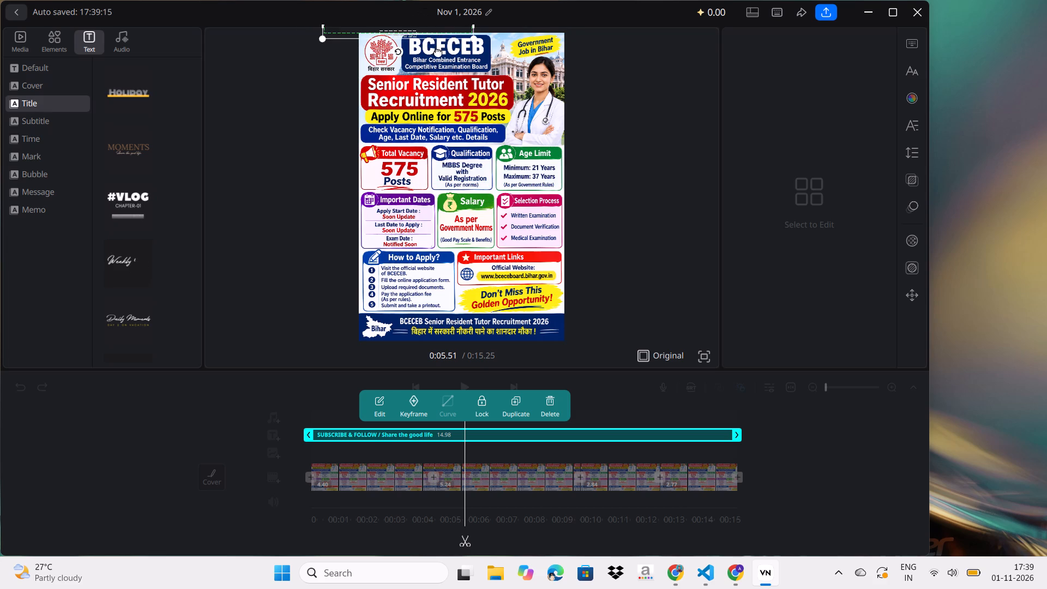
drag(438, 52, 450, 53)
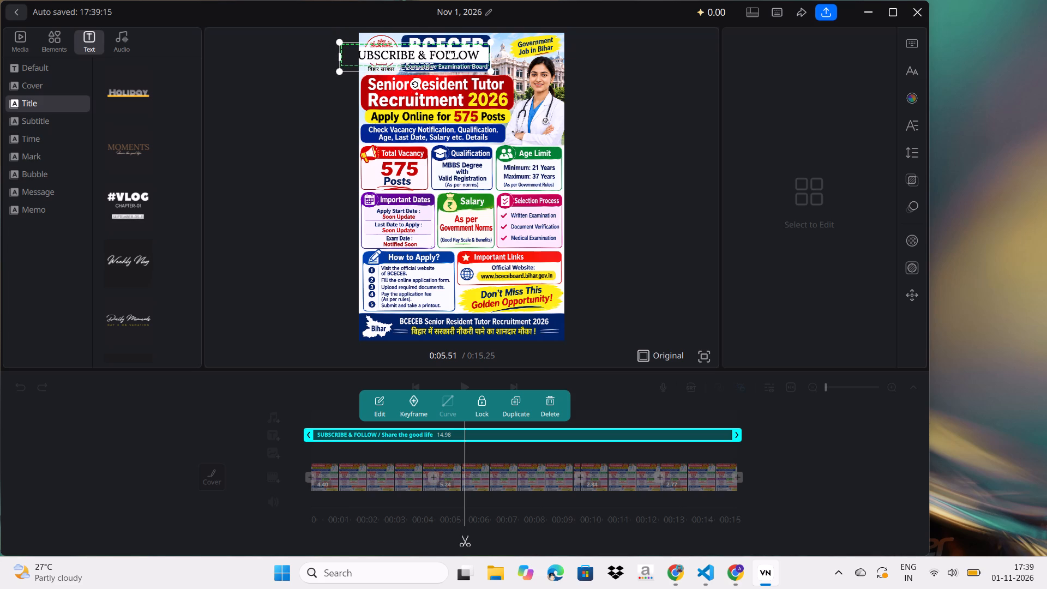
drag(450, 53, 461, 52)
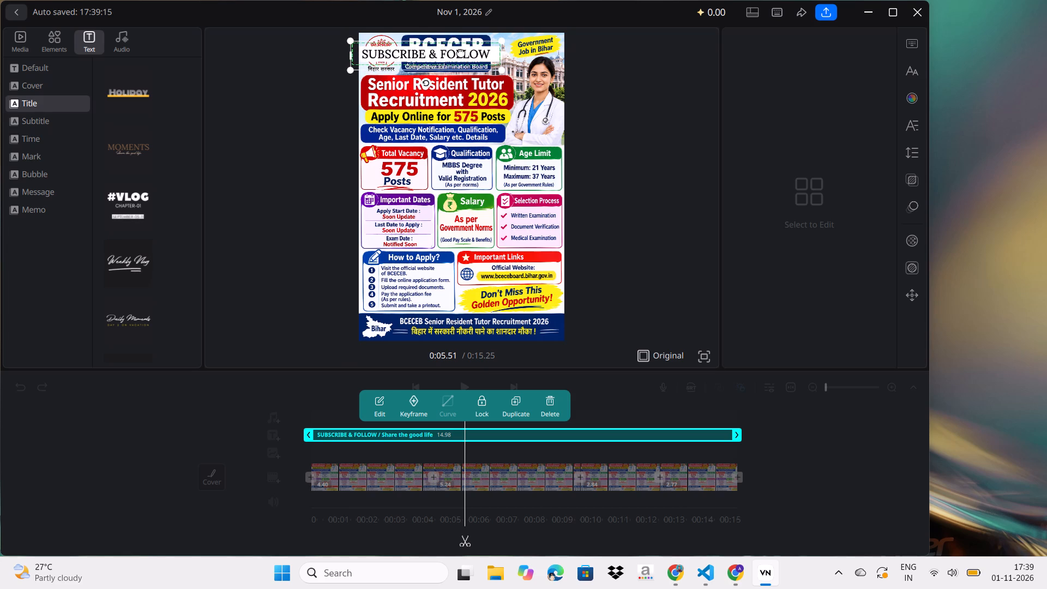
drag(461, 52, 461, 46)
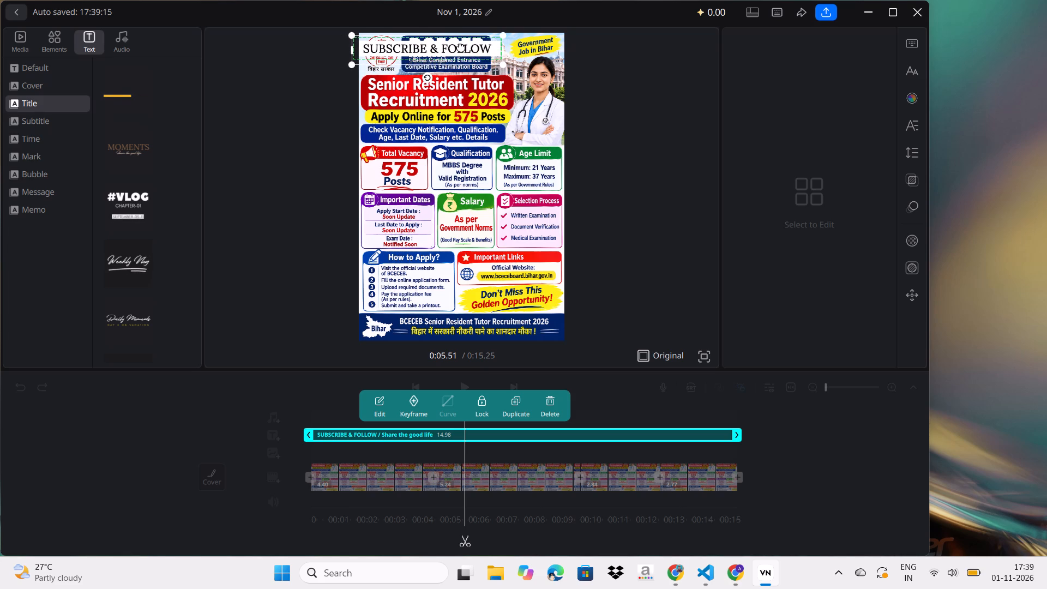
drag(461, 46, 461, 39)
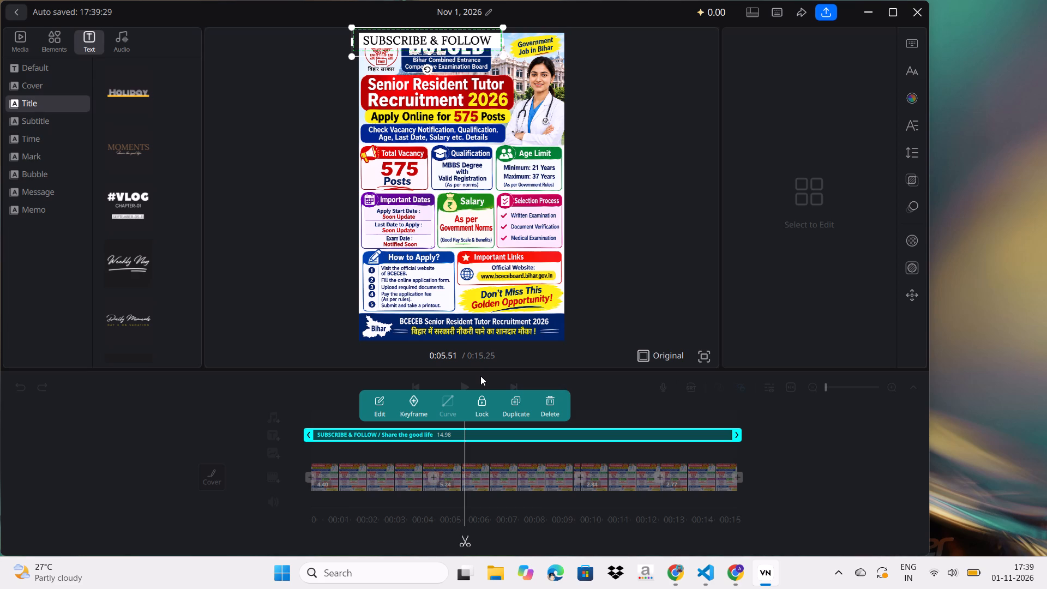
Add a keyframe to the SUBSCRIBE & FOLLOW title near its beginning, at 0:00.12.
scroll(524, 457, right, 11)
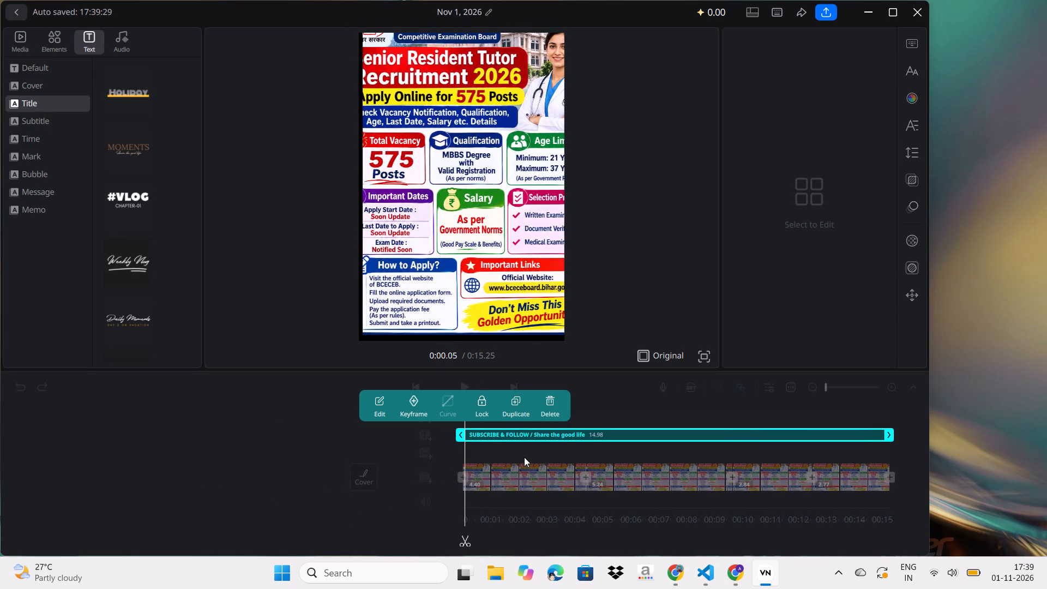
click(412, 401)
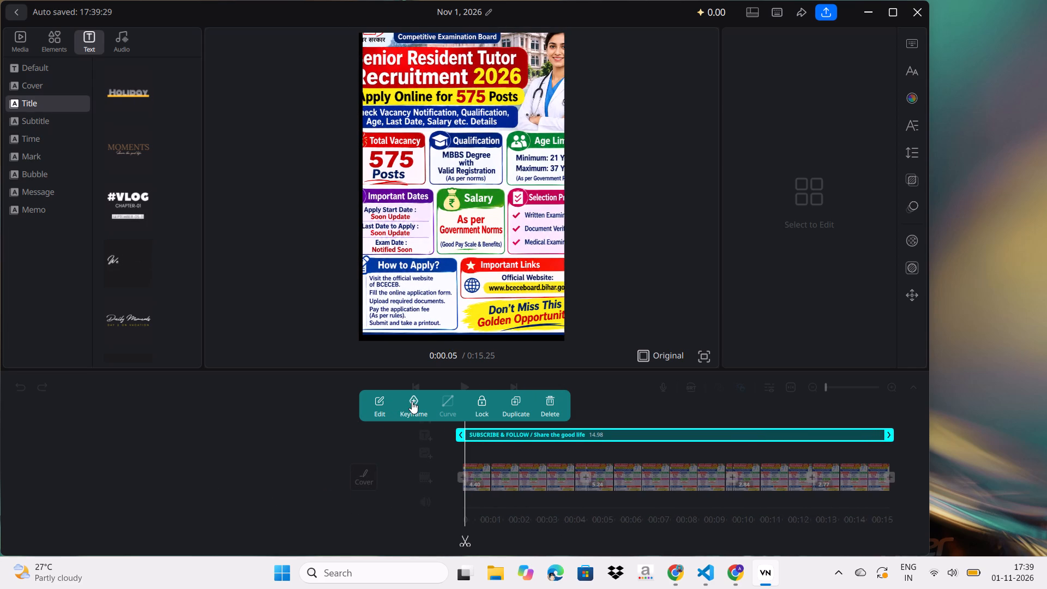
click(412, 401)
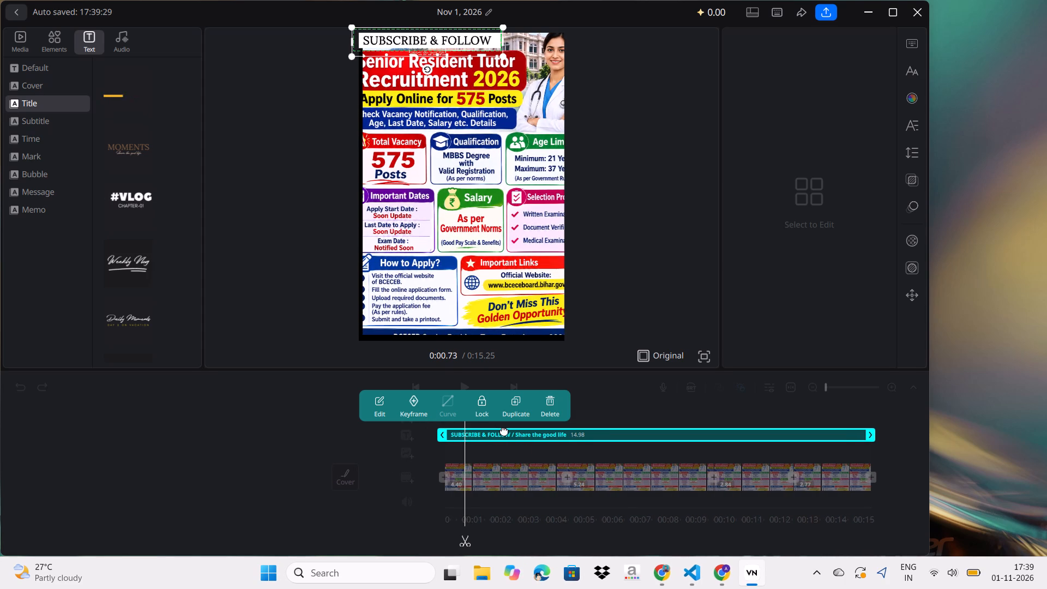
scroll(504, 430, right, 3)
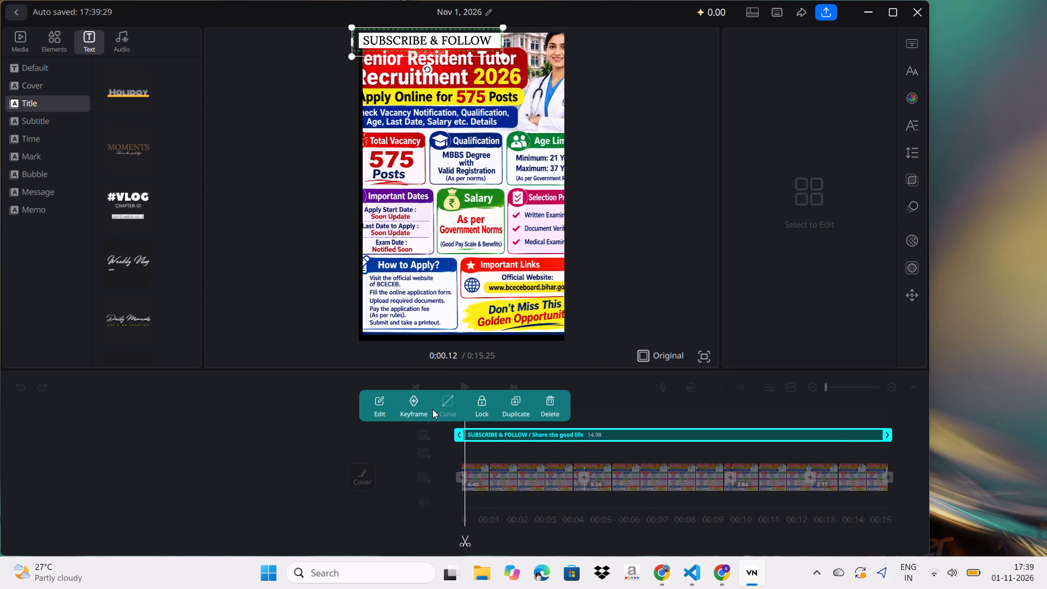
click(412, 402)
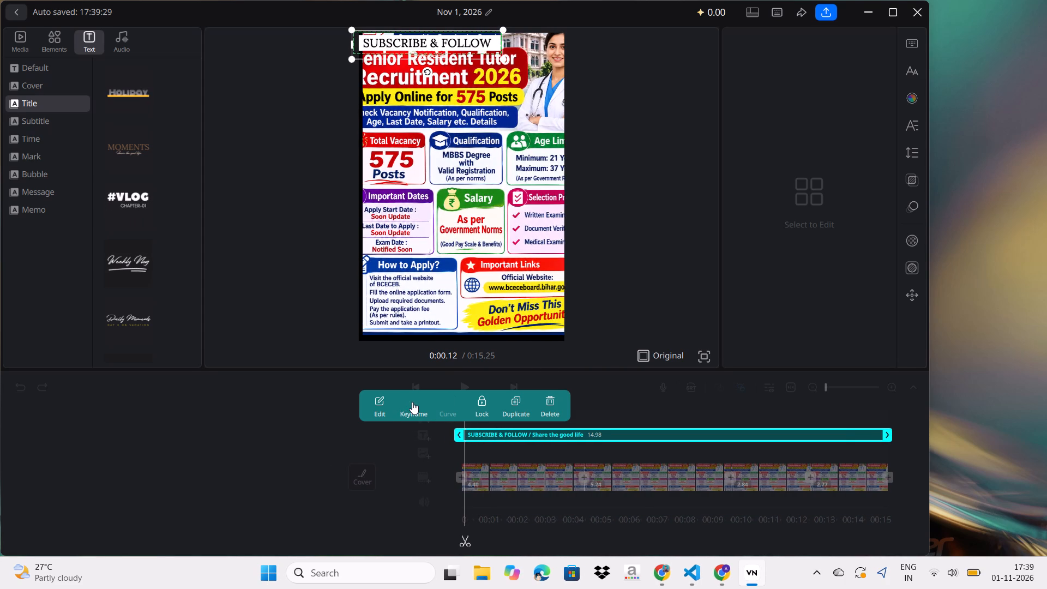
Add a second keyframe to the SUBSCRIBE & FOLLOW title at 0:08.02.
scroll(629, 435, left, 1)
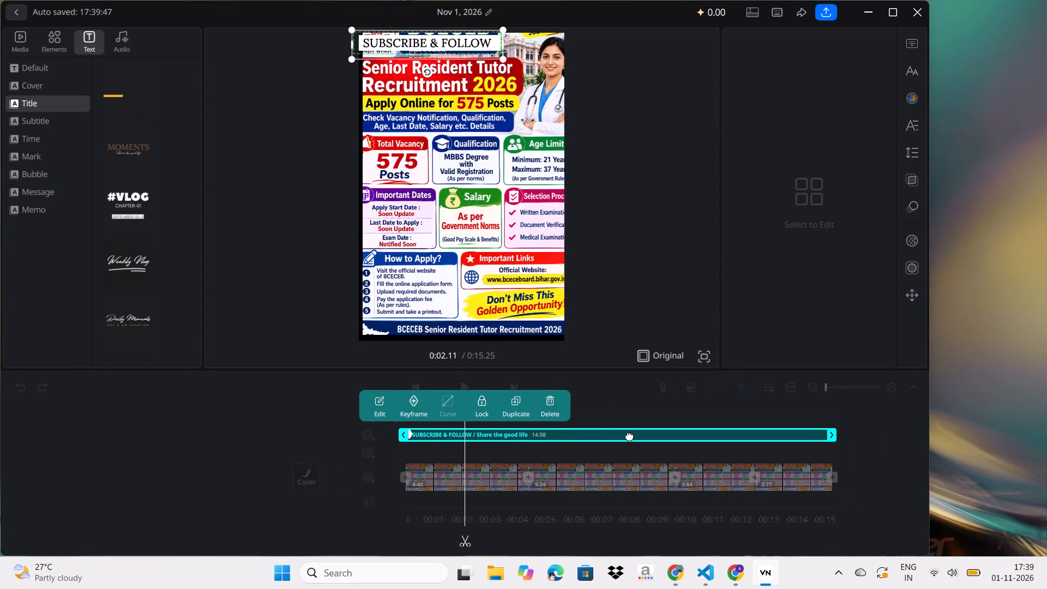
scroll(629, 435, left, 4)
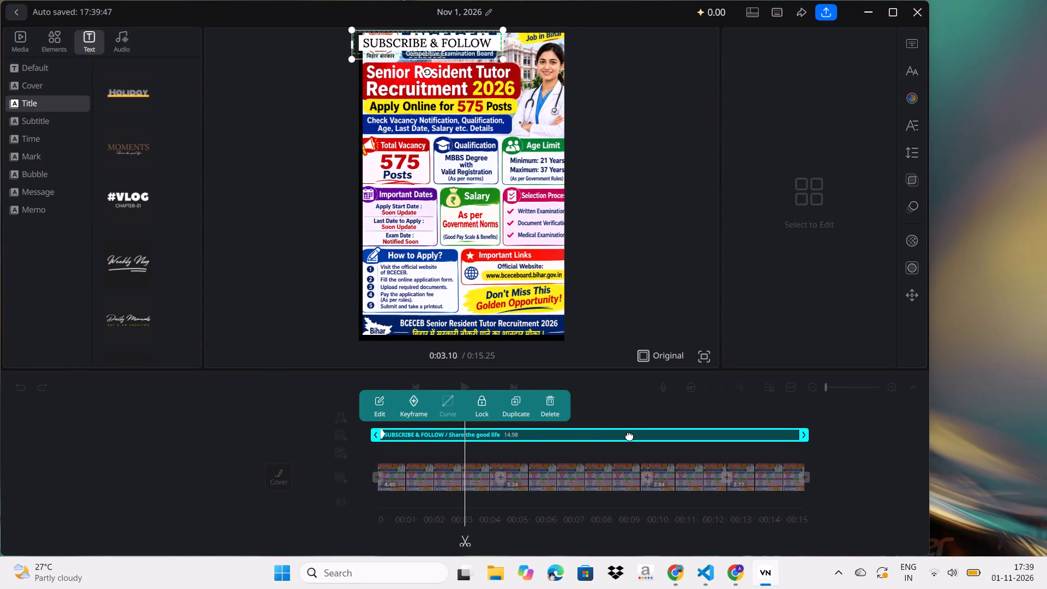
scroll(629, 435, left, 1)
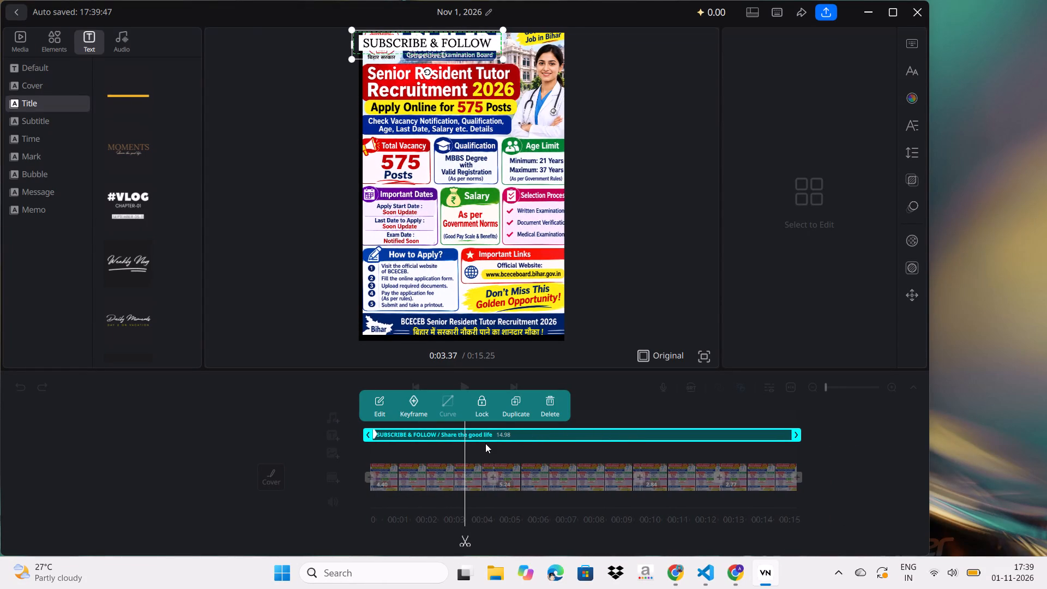
scroll(611, 436, left, 2)
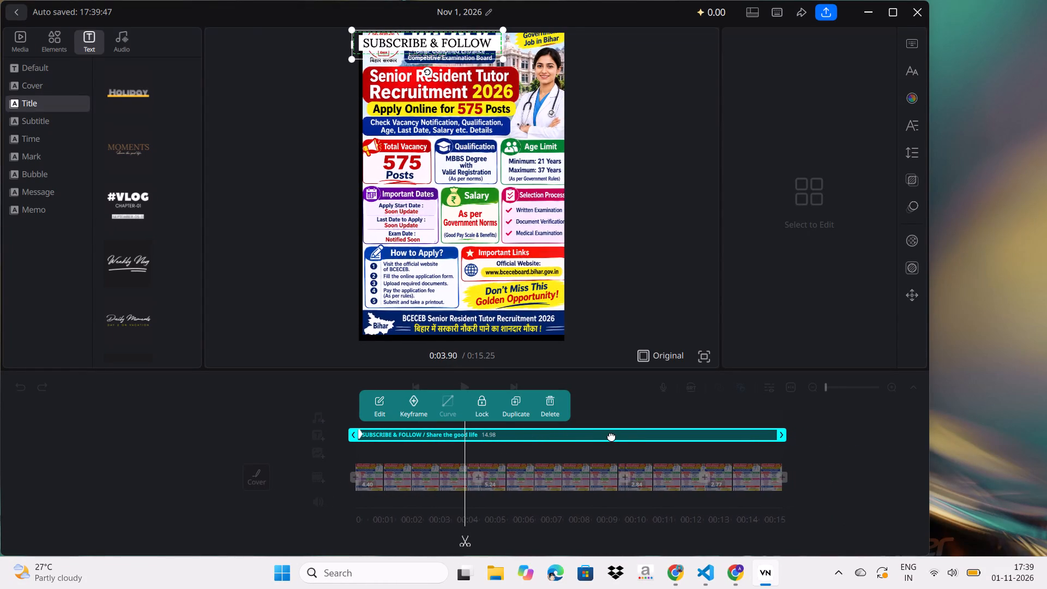
scroll(611, 436, left, 4)
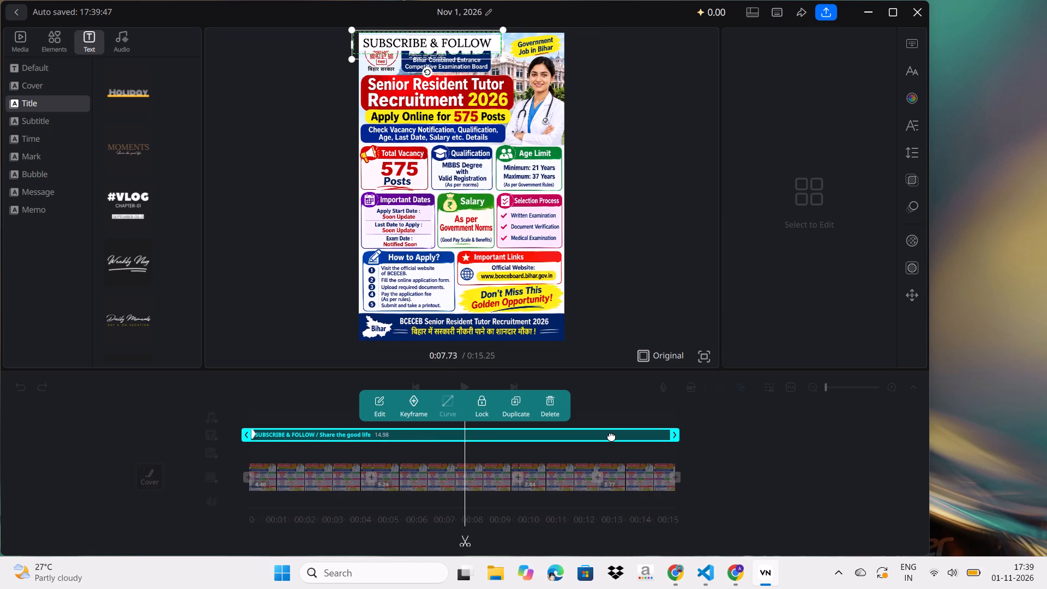
scroll(611, 436, left, 2)
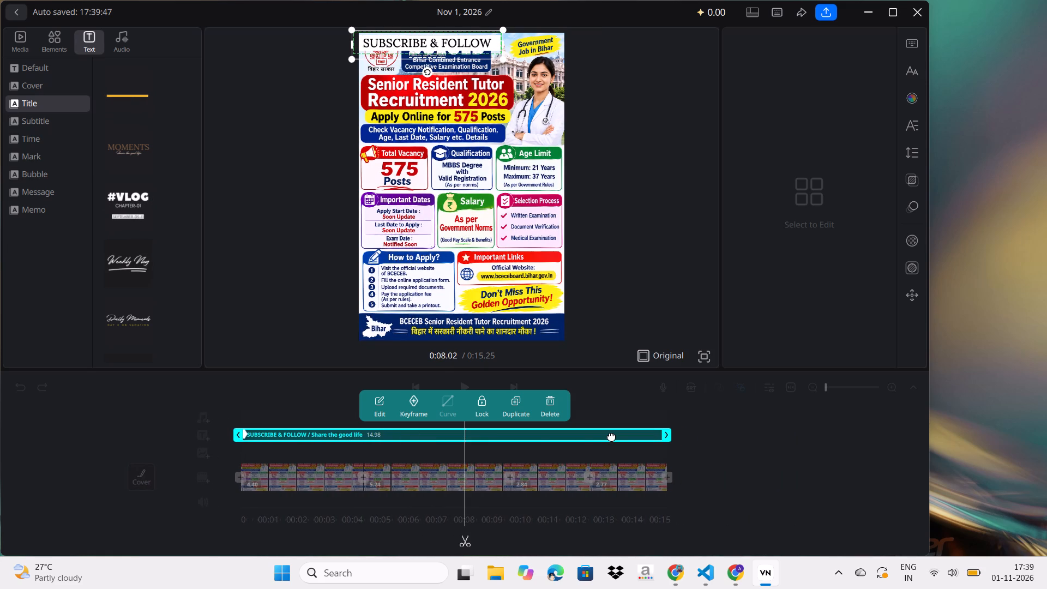
click(407, 405)
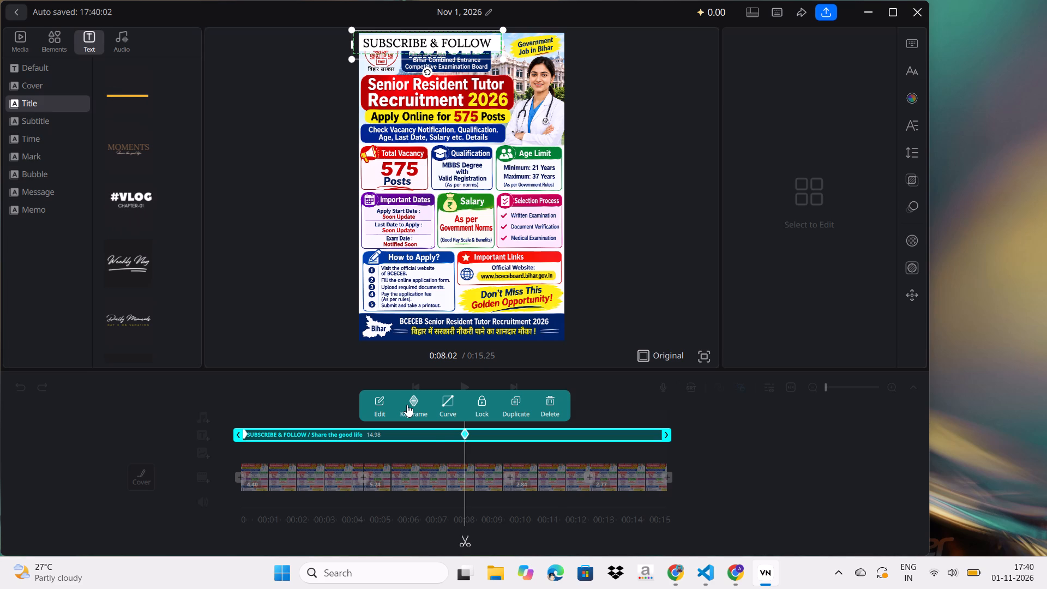
Split the SUBSCRIBE & FOLLOW title into two segments at 0:08.02 and deselect it.
click(465, 543)
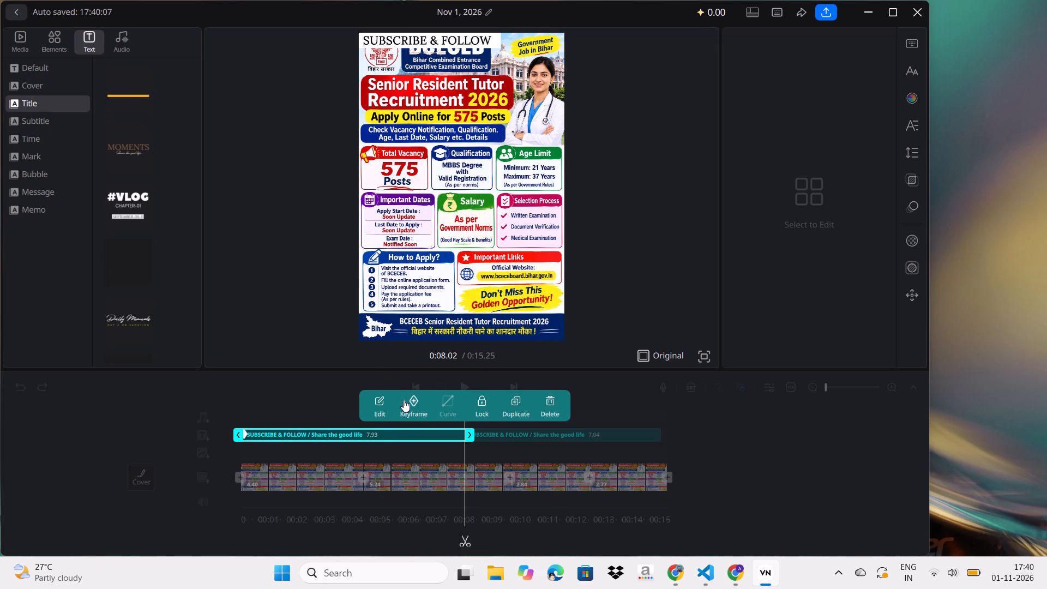
scroll(373, 437, down, 1)
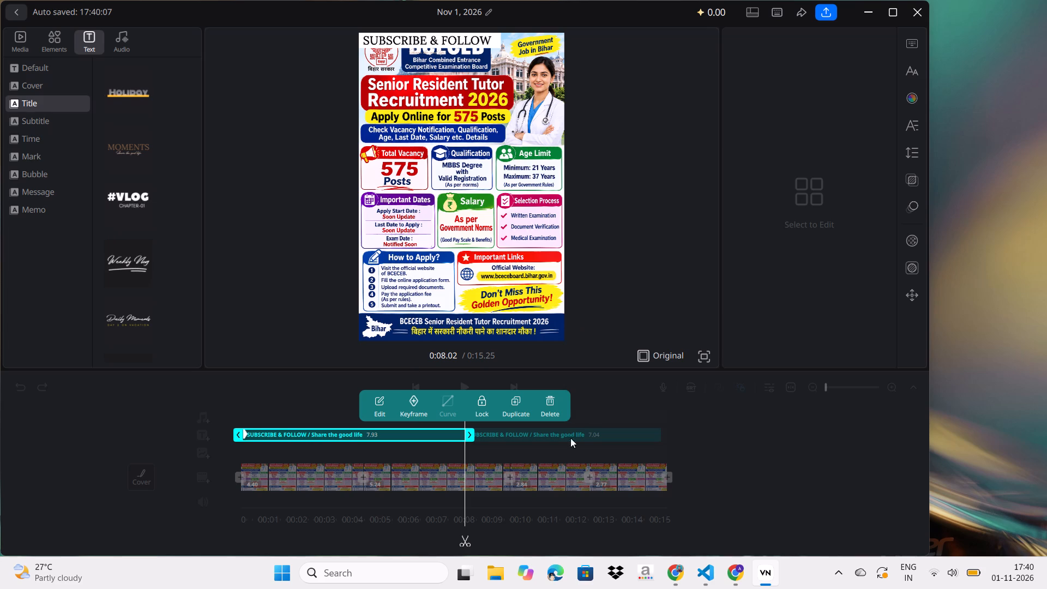
click(550, 425)
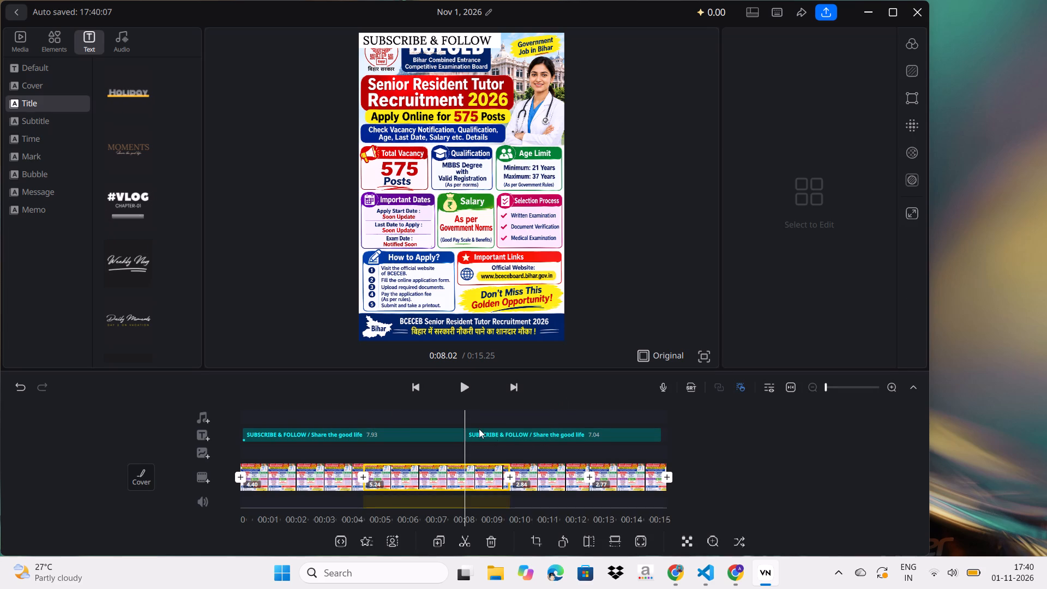
Play the video from near the start and scrub the timeline to examine both SUBSCRIBE & FOLLOW title segments.
scroll(476, 444, right, 12)
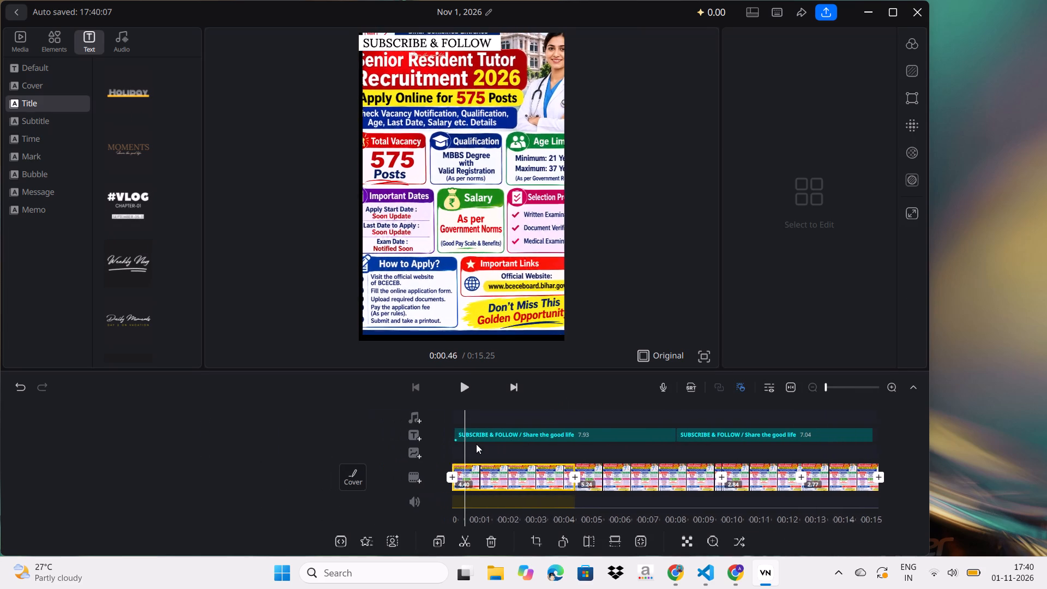
click(465, 382)
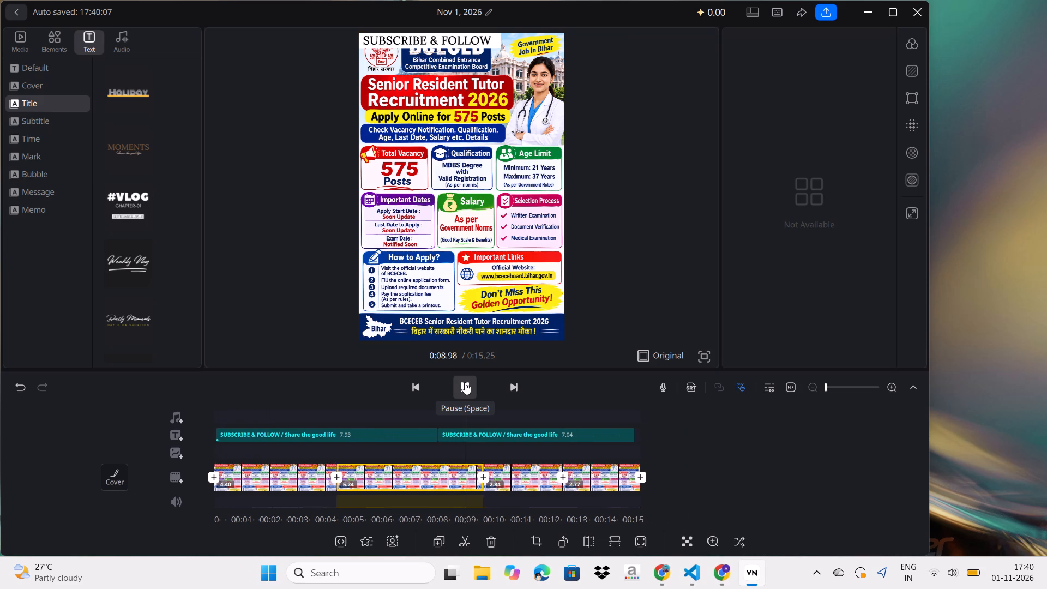
scroll(318, 429, right, 4)
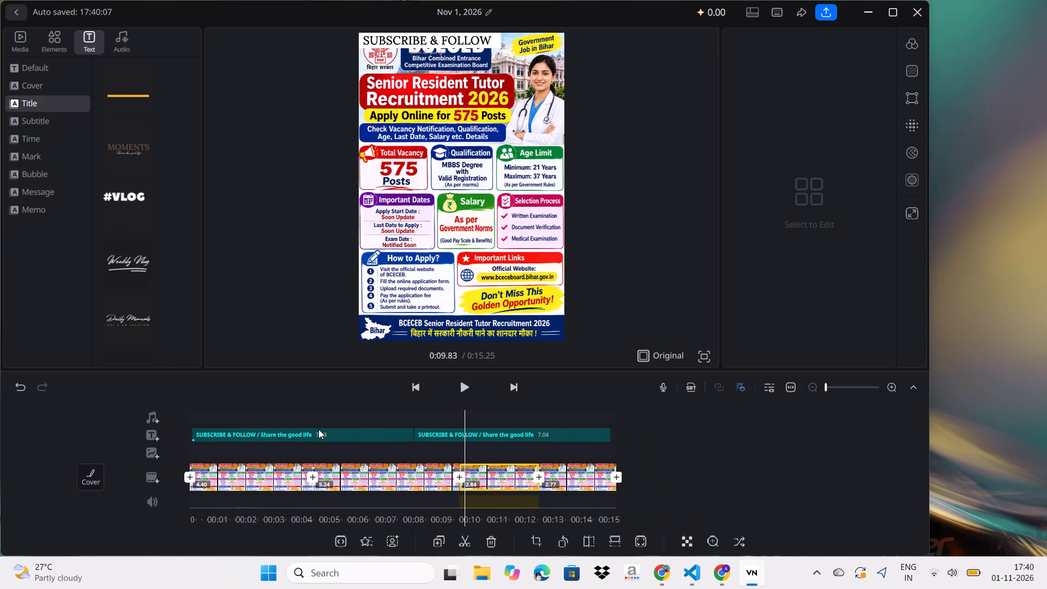
click(368, 425)
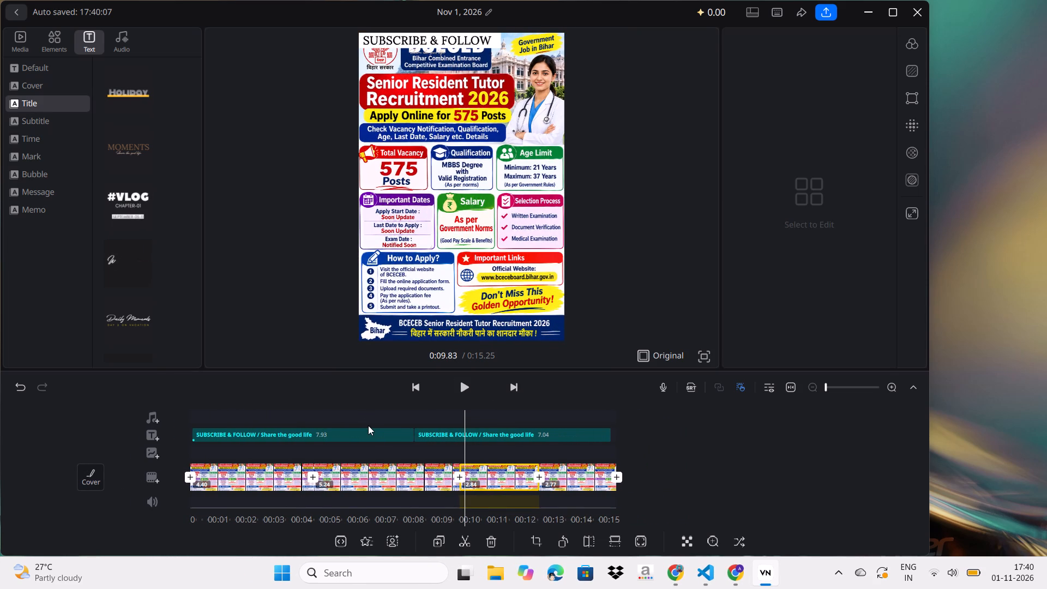
click(368, 425)
double_click(369, 434)
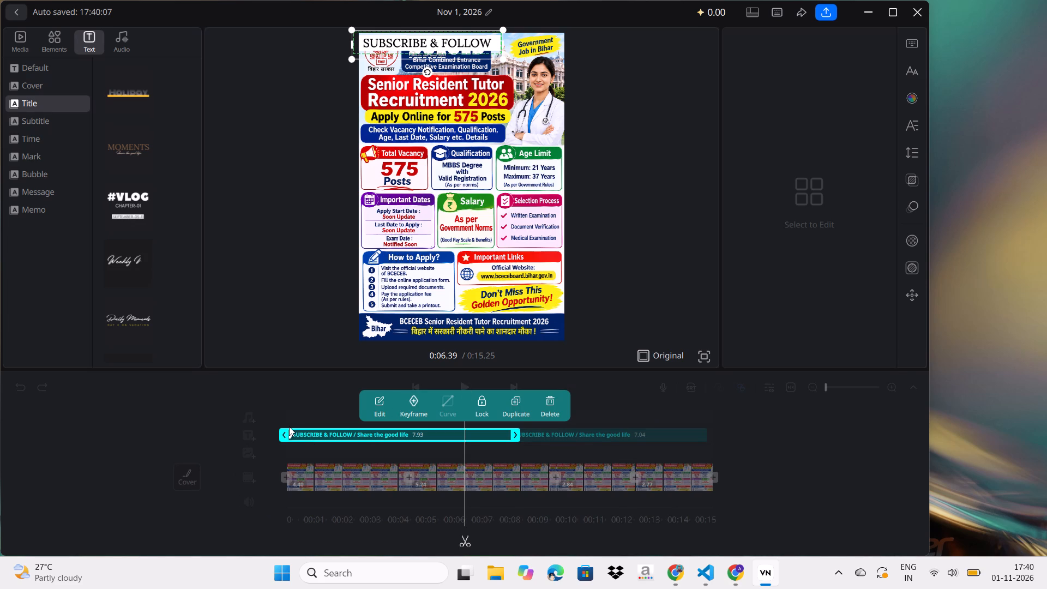
scroll(289, 426, right, 20)
scroll(289, 426, right, 2)
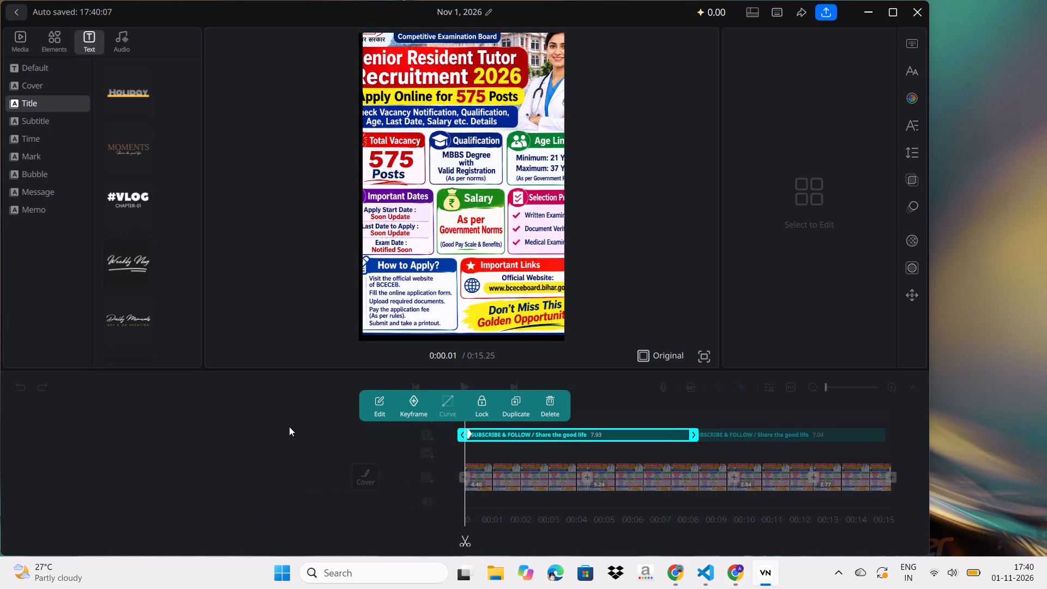
scroll(543, 446, left, 11)
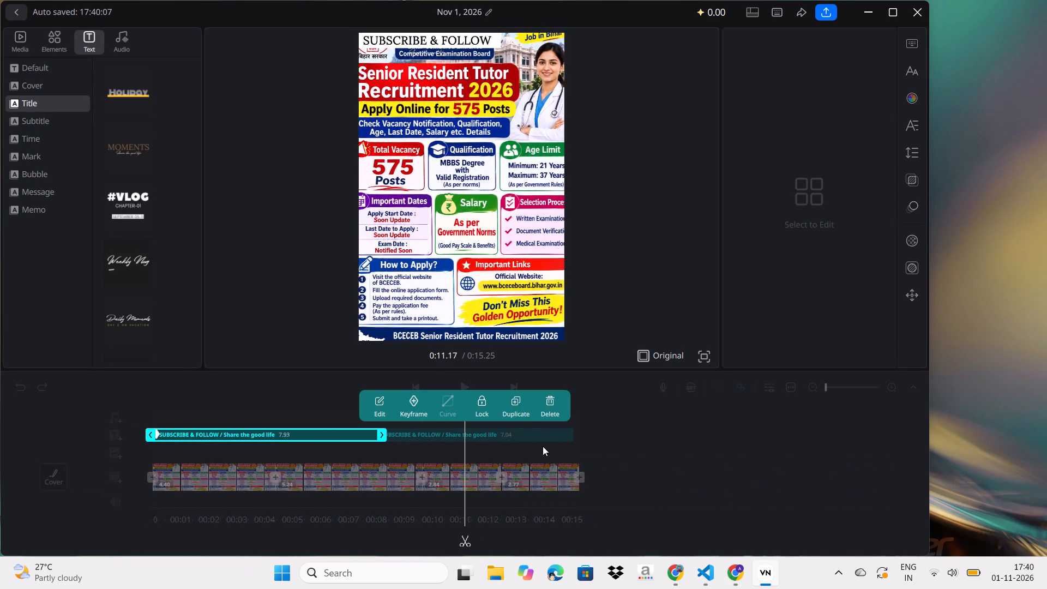
scroll(543, 446, right, 2)
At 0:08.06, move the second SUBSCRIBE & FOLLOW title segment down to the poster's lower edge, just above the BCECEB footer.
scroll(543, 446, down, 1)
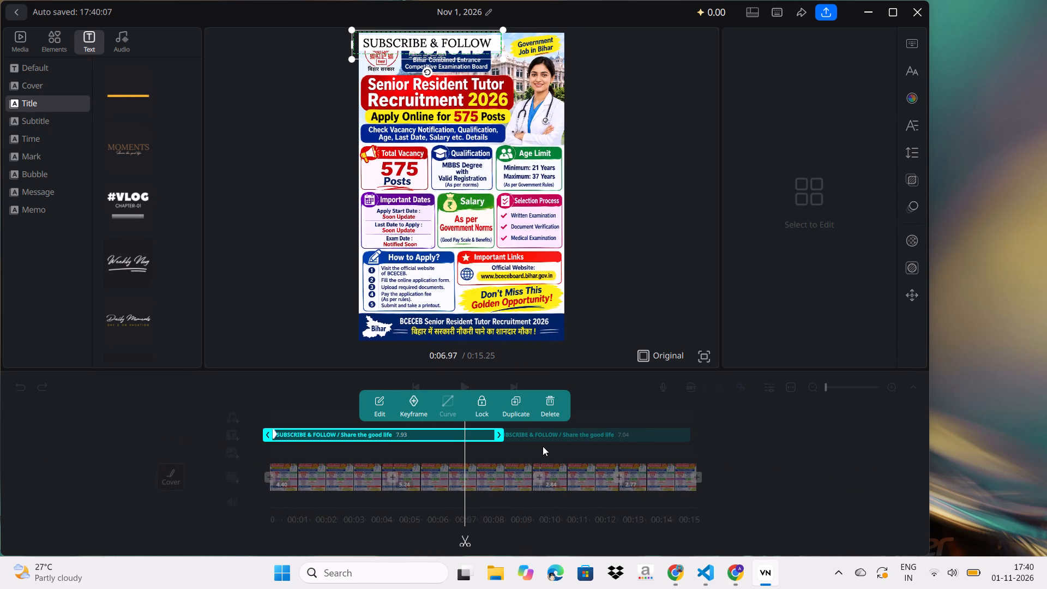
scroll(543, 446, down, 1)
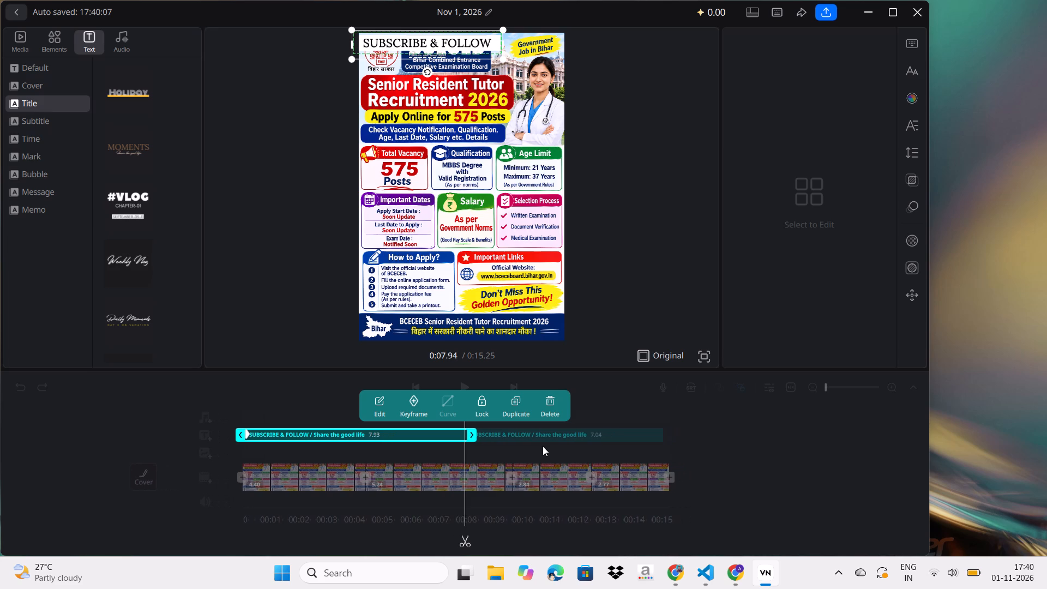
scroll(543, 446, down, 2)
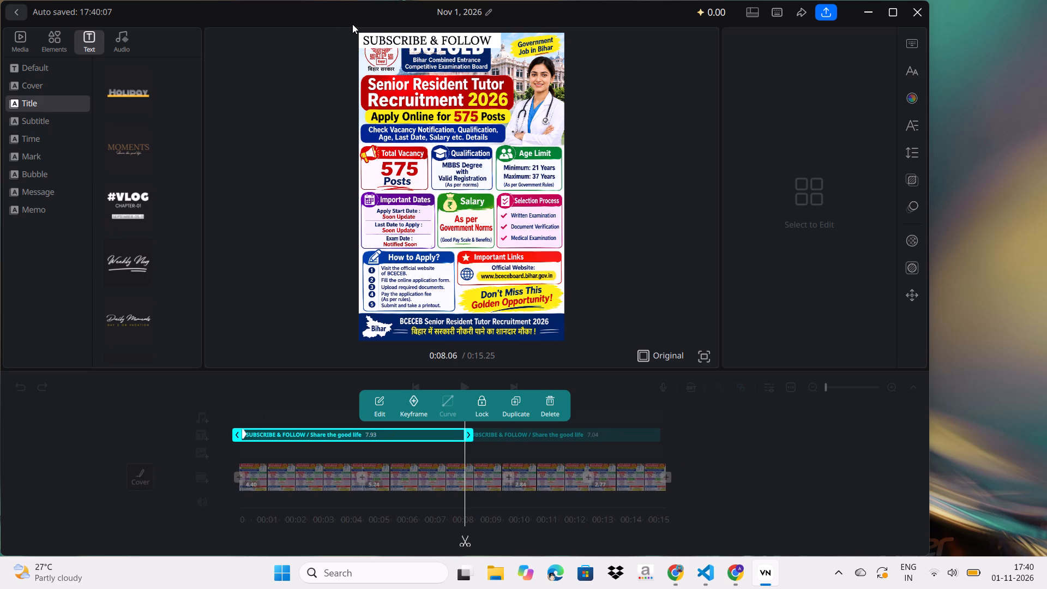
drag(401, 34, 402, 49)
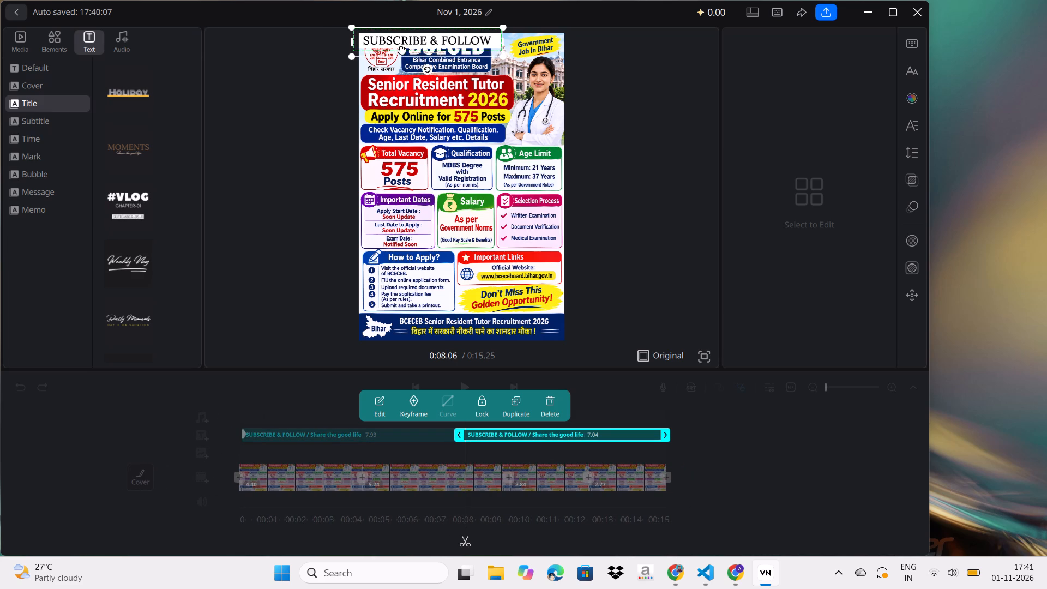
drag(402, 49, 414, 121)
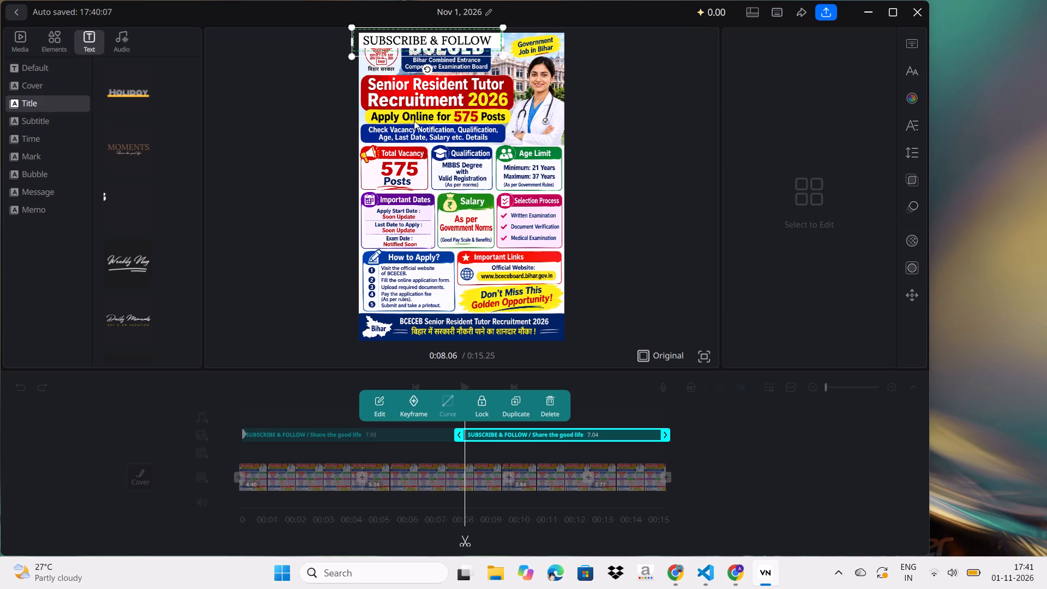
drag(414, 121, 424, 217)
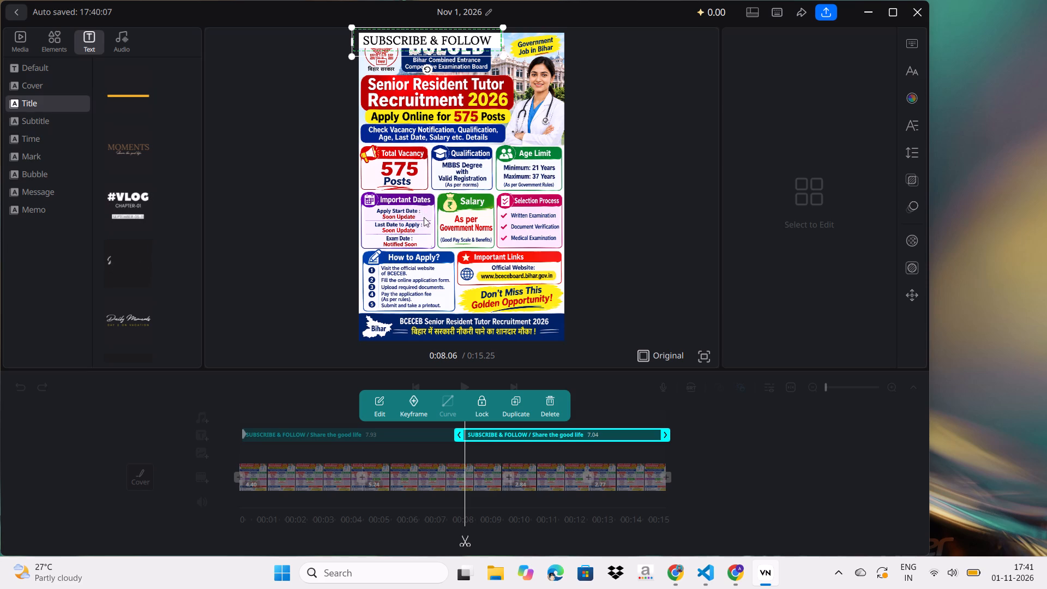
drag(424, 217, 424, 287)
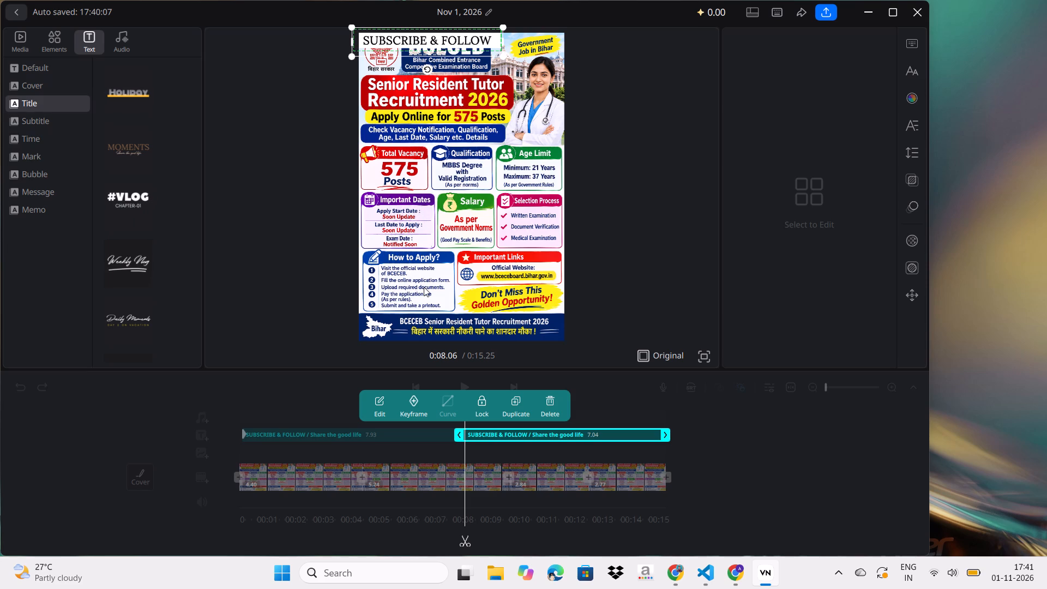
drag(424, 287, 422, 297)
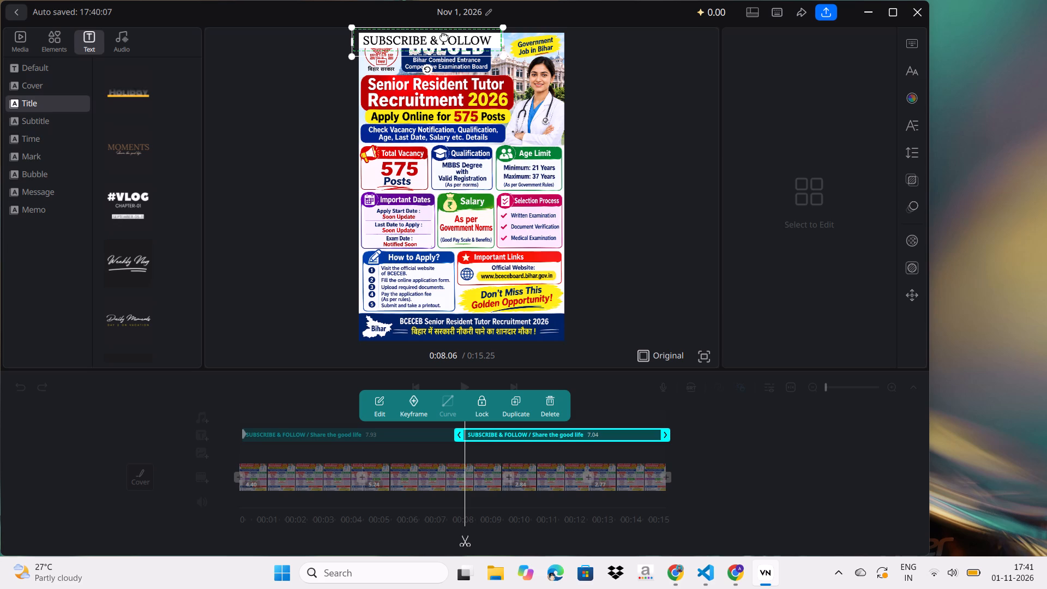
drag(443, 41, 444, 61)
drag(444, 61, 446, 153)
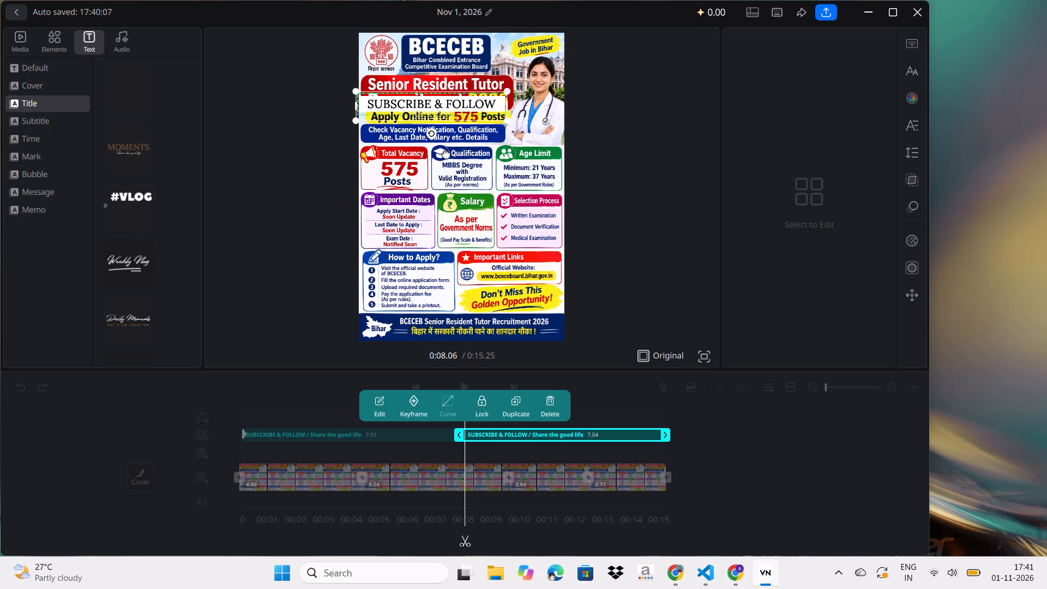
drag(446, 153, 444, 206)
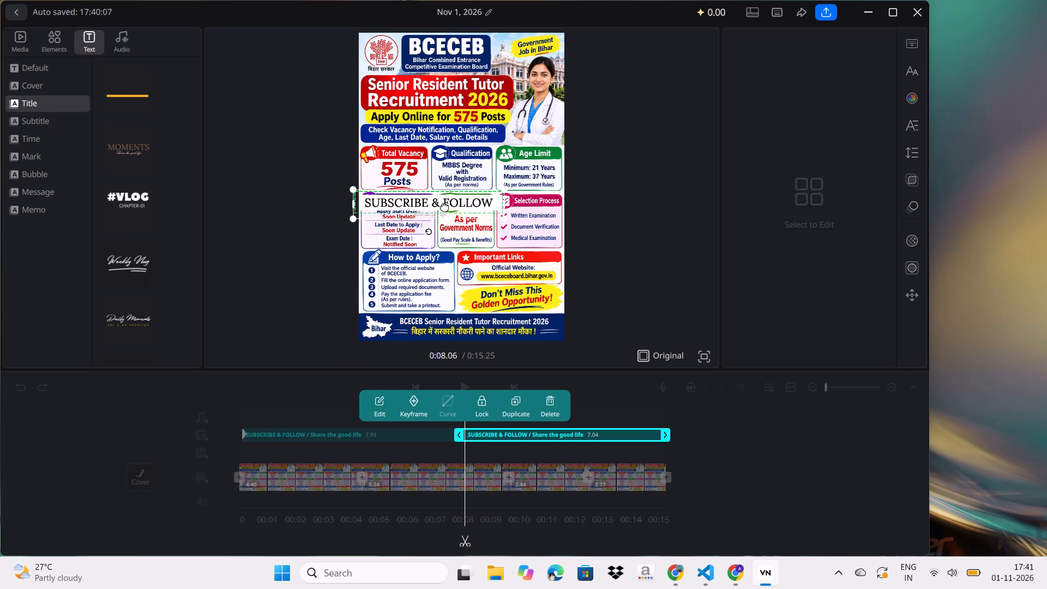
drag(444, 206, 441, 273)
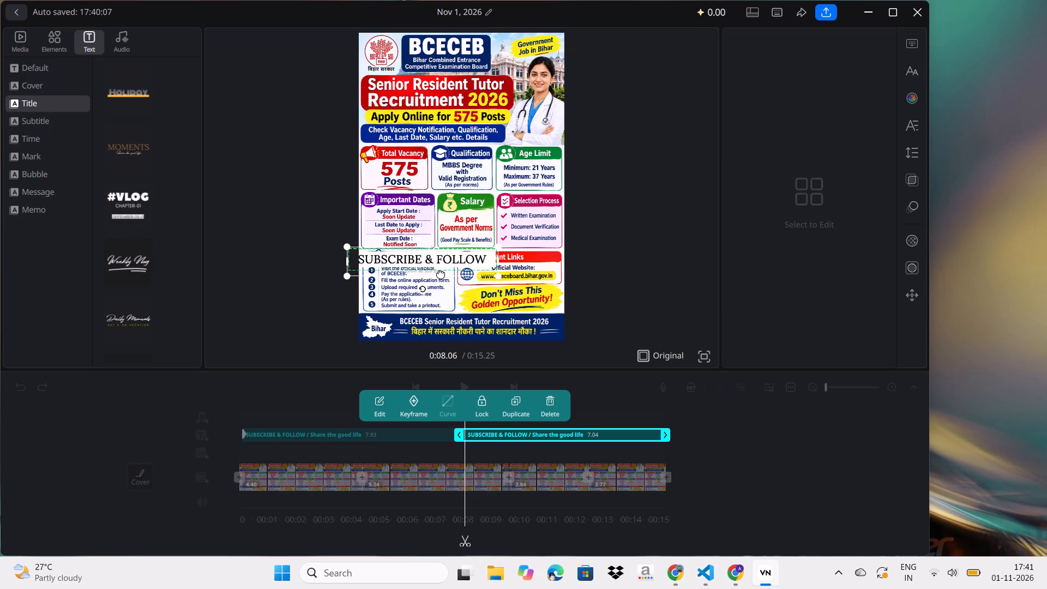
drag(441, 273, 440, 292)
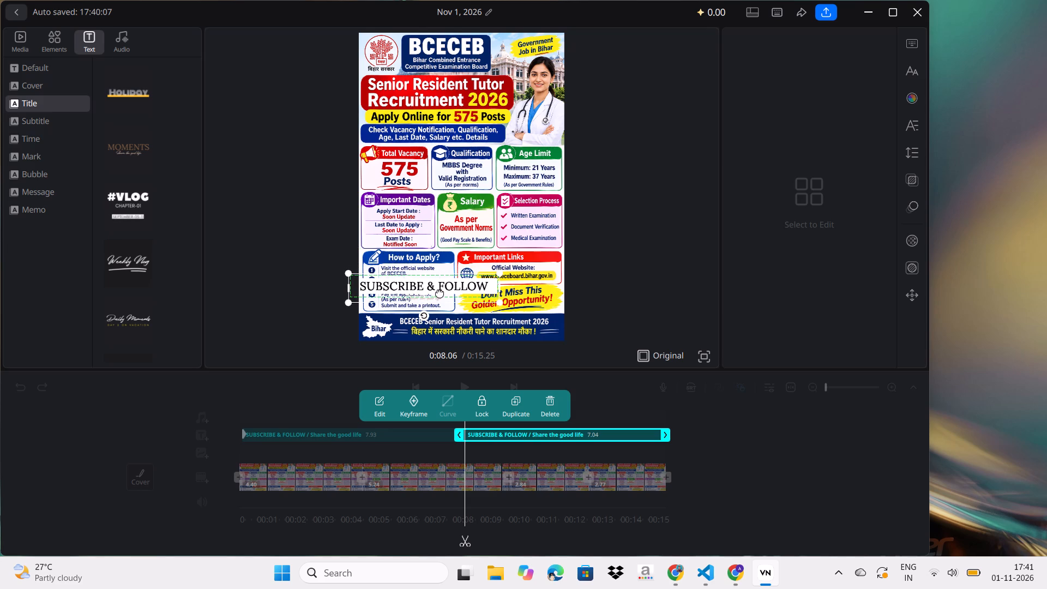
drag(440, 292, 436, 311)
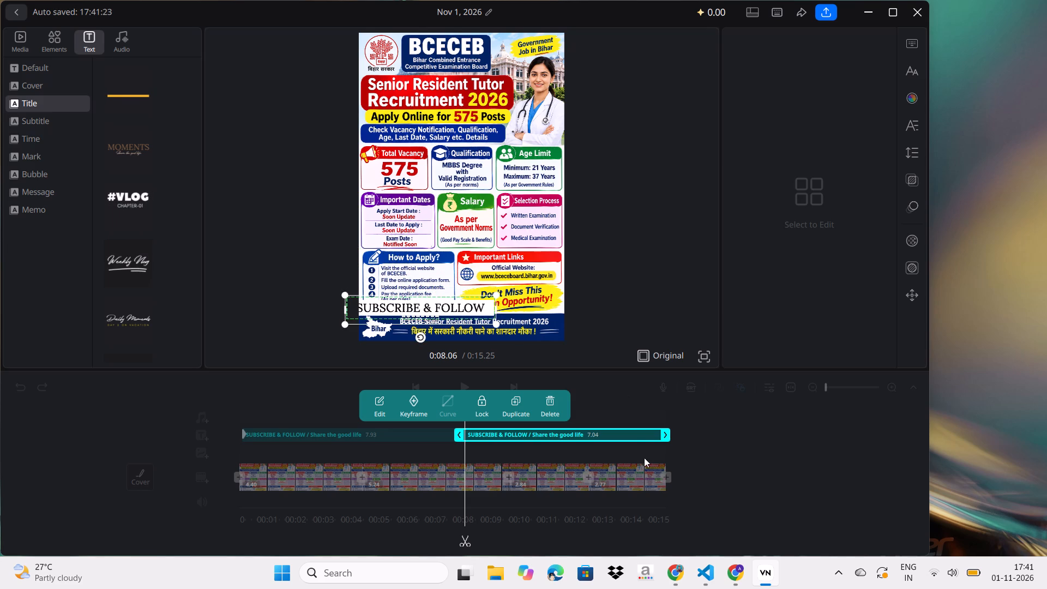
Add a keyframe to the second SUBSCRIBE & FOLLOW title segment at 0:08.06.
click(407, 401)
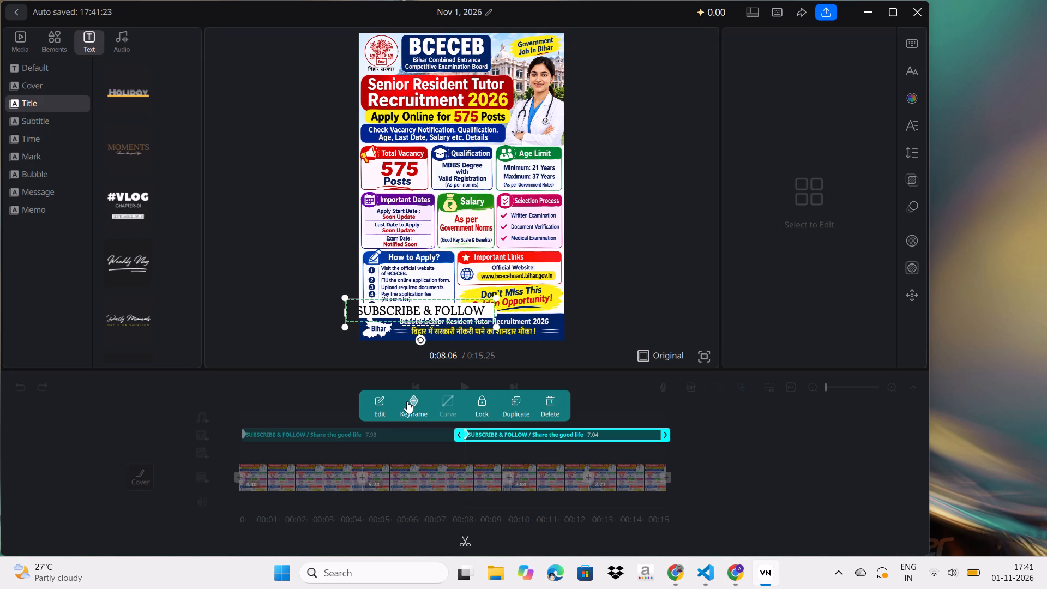
Play the video from 0:00.73 to review the title's position across both segments.
scroll(451, 436, right, 10)
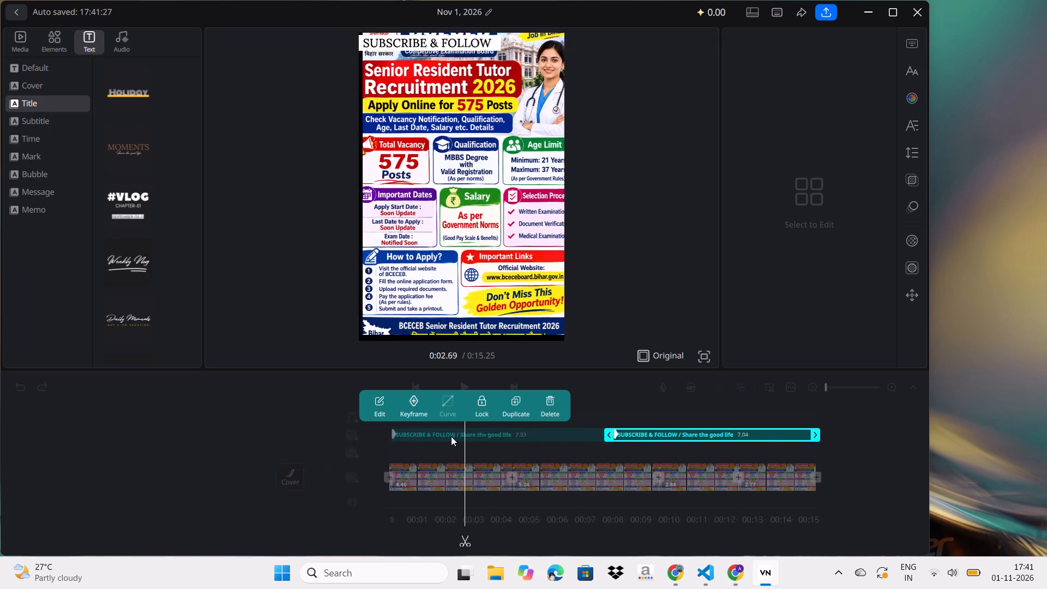
click(461, 391)
click(461, 391)
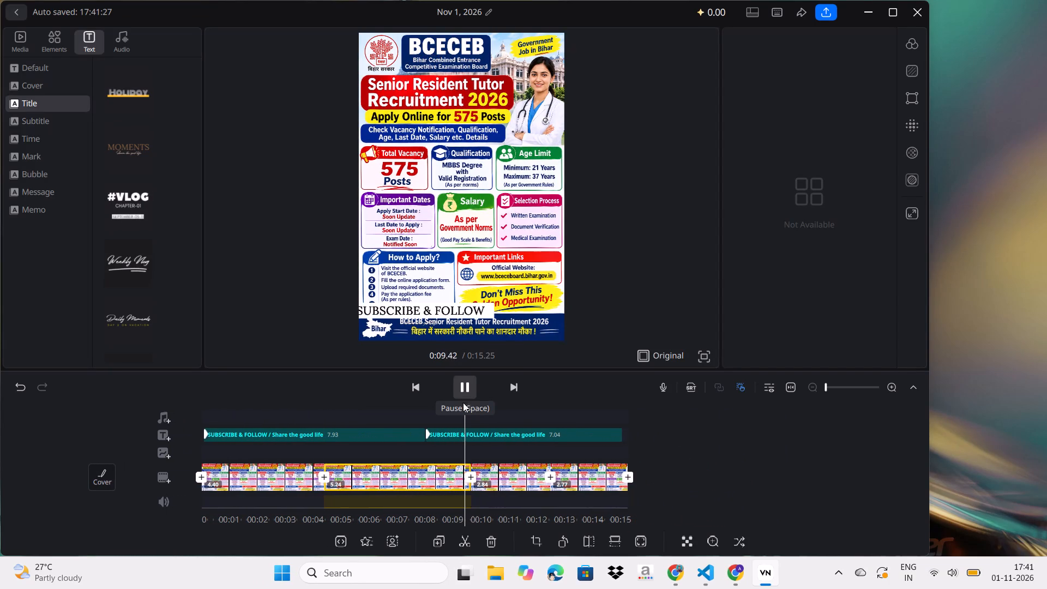
Delete the second SUBSCRIBE & FOLLOW title segment from the timeline.
click(498, 428)
click(498, 428)
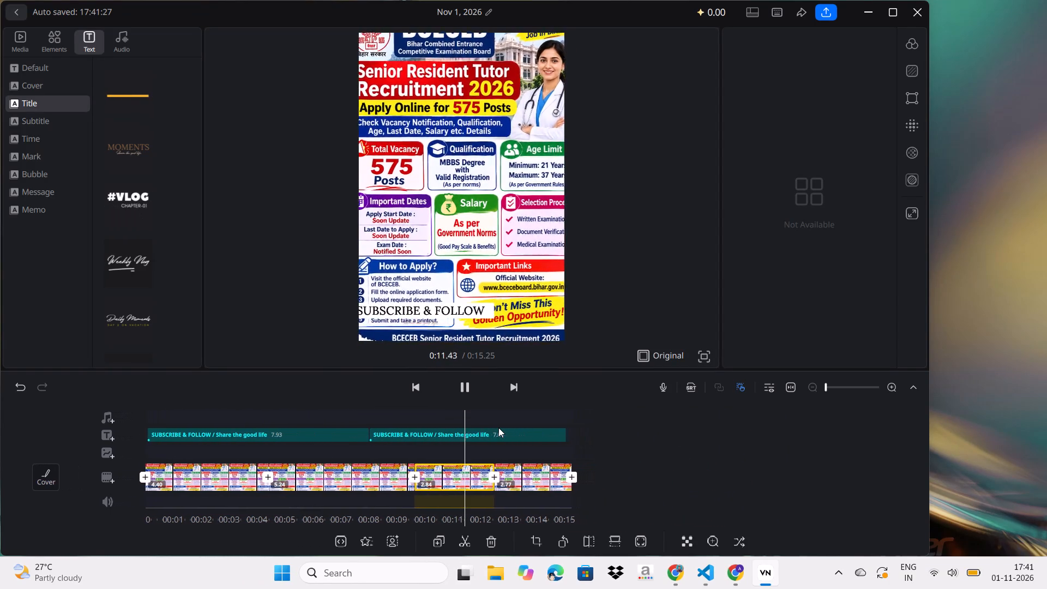
triple_click(494, 429)
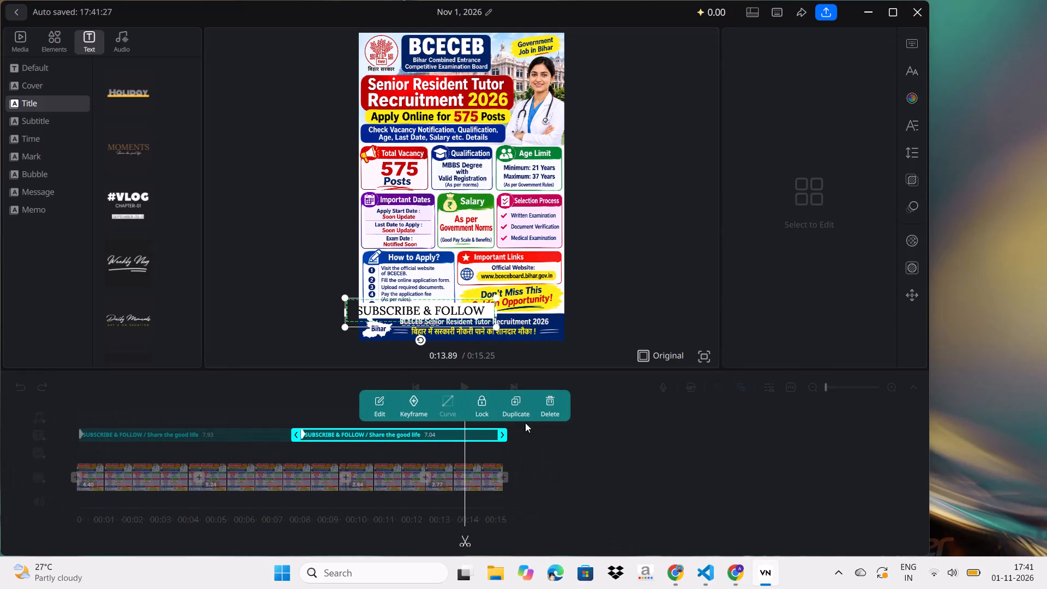
click(558, 405)
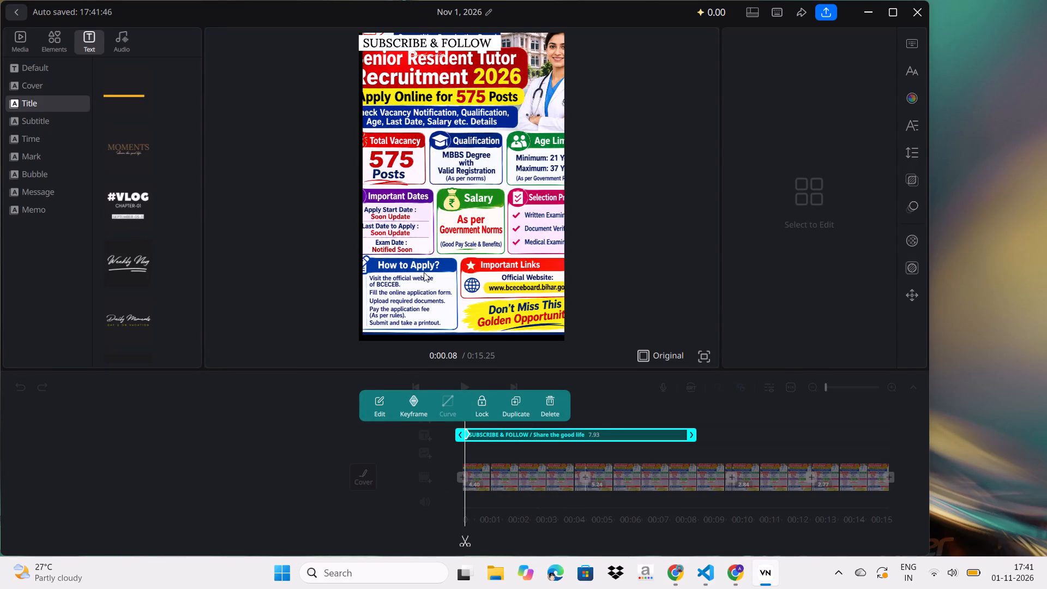
Remove the keyframe at the beginning of the remaining SUBSCRIBE & FOLLOW title.
click(413, 394)
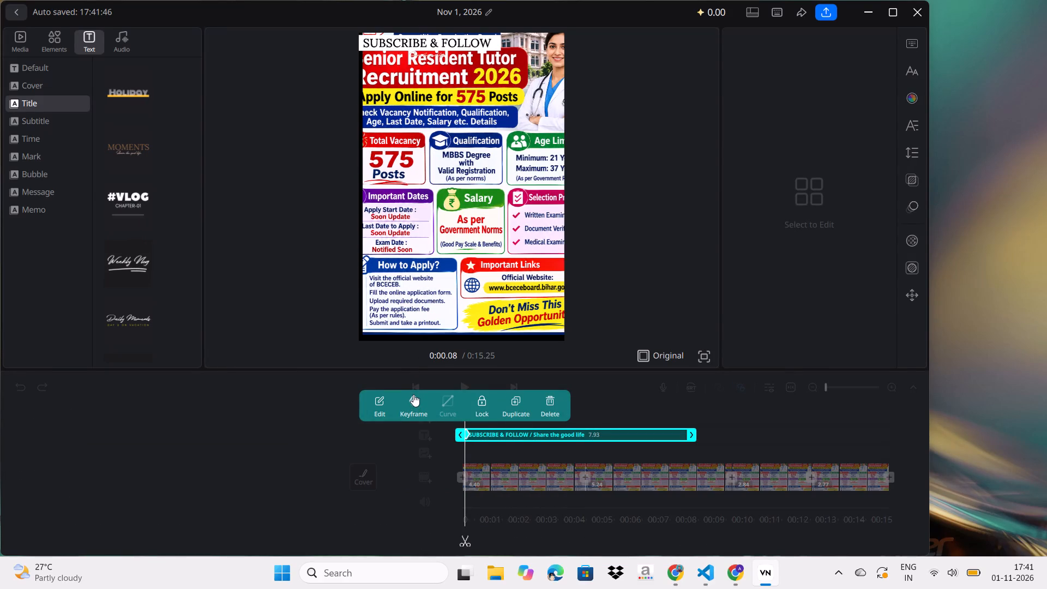
double_click(413, 394)
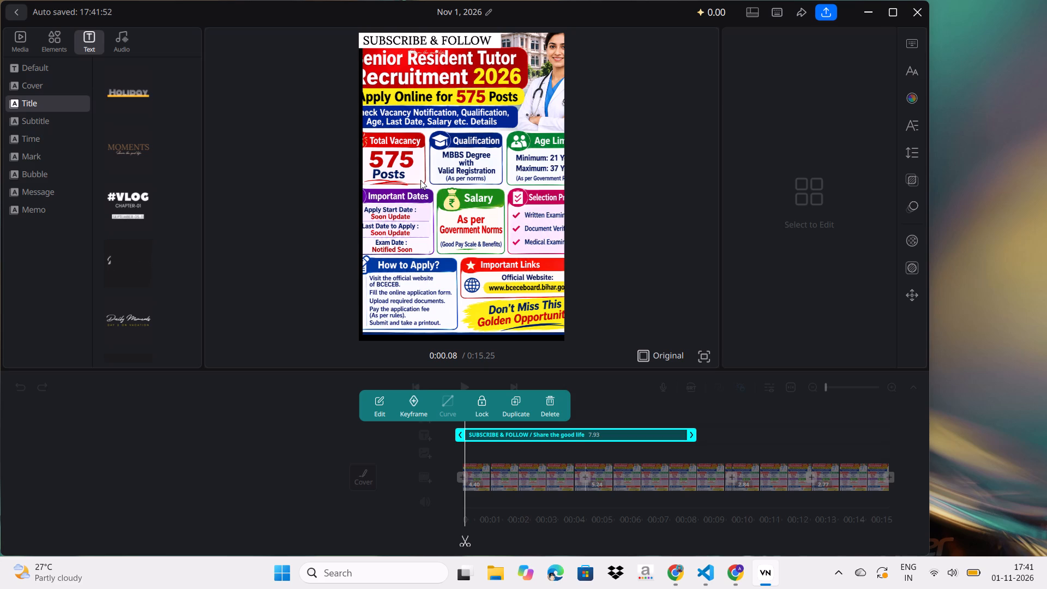
Move the remaining SUBSCRIBE & FOLLOW title from the top of the poster down to just above its footer.
click(429, 37)
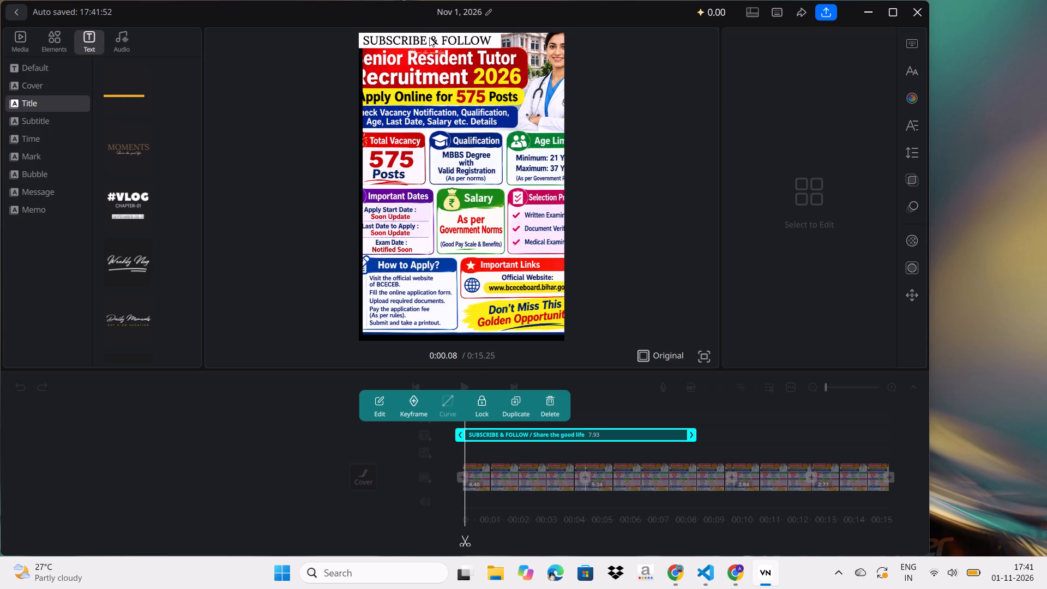
drag(429, 37, 444, 180)
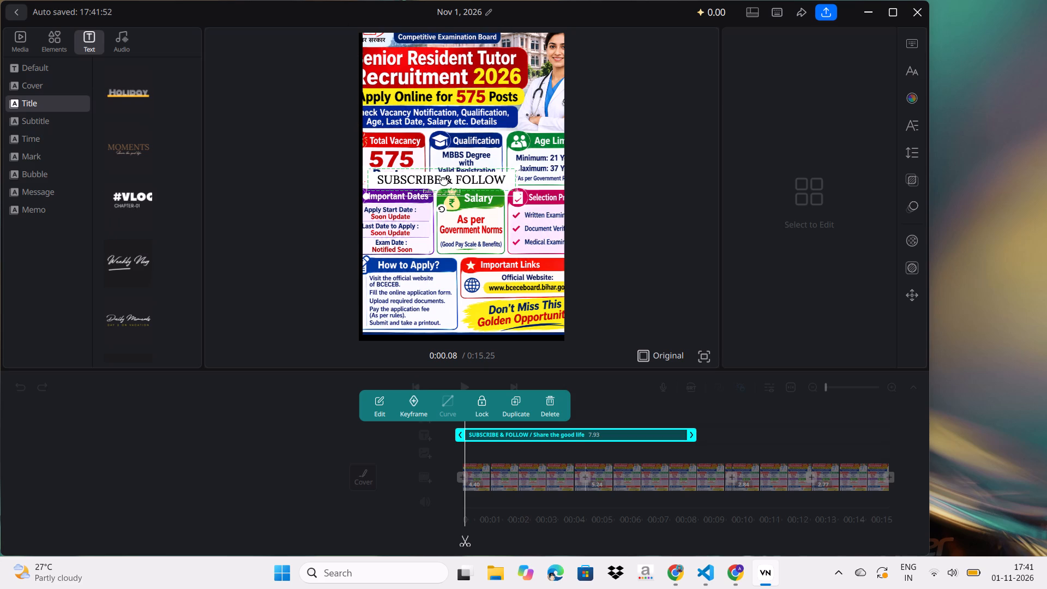
drag(444, 180, 430, 297)
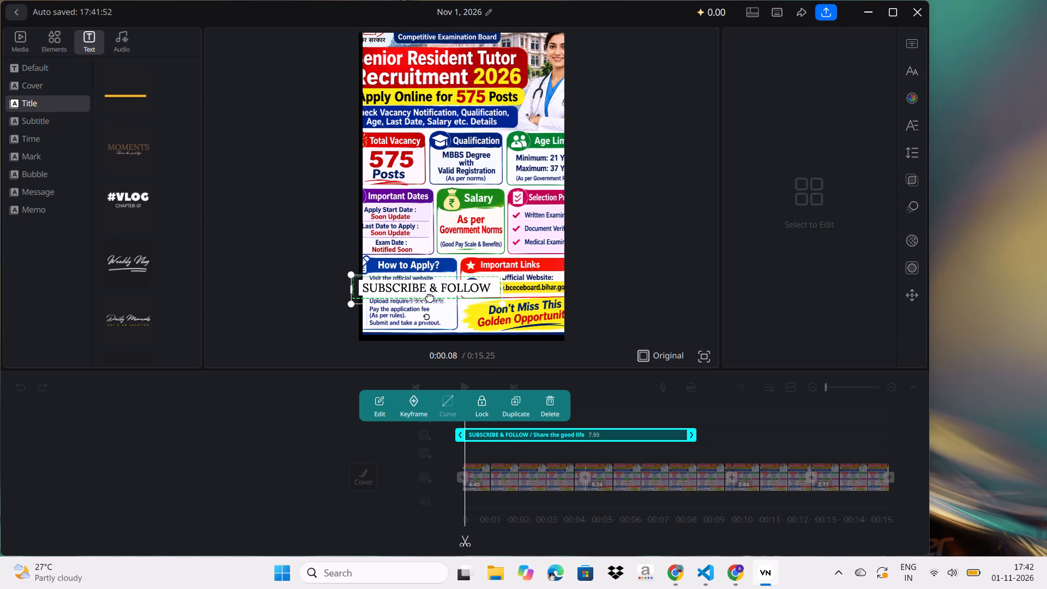
drag(430, 297, 431, 304)
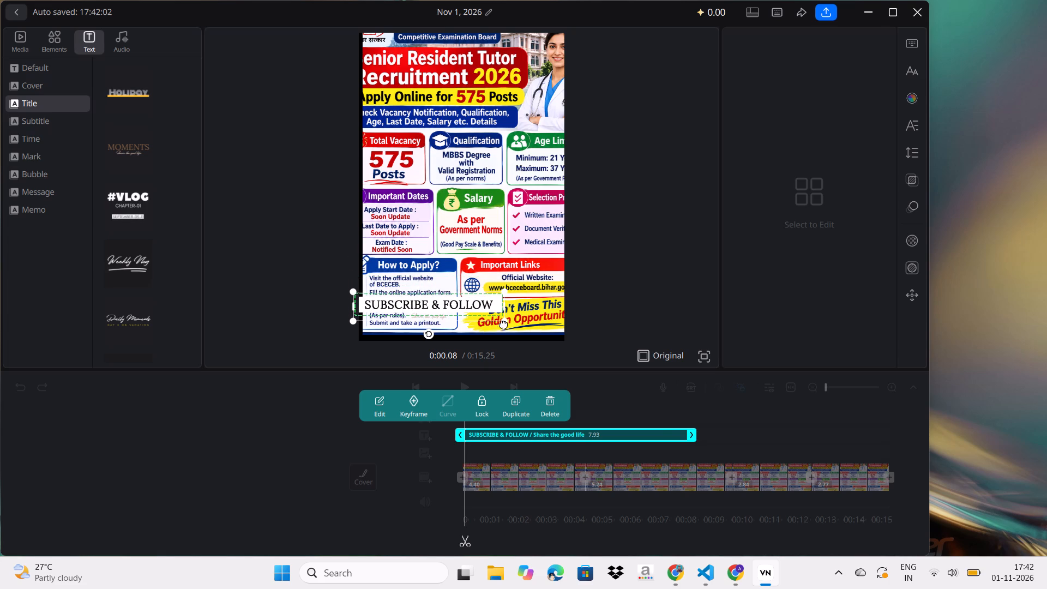
Add a keyframe to the SUBSCRIBE & FOLLOW title near its end, at 0:07.59.
scroll(655, 440, left, 5)
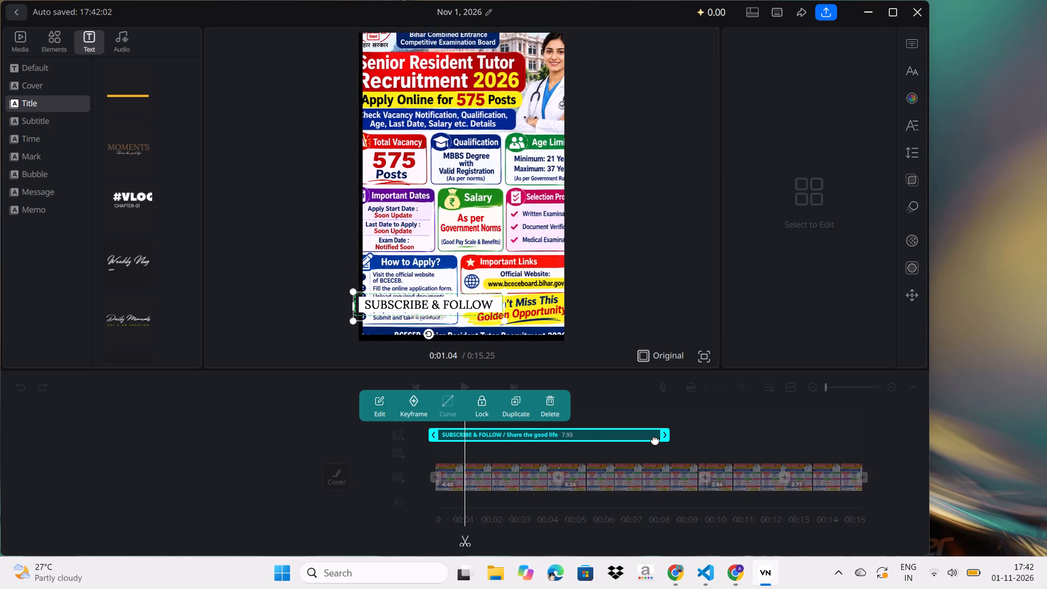
scroll(655, 440, left, 9)
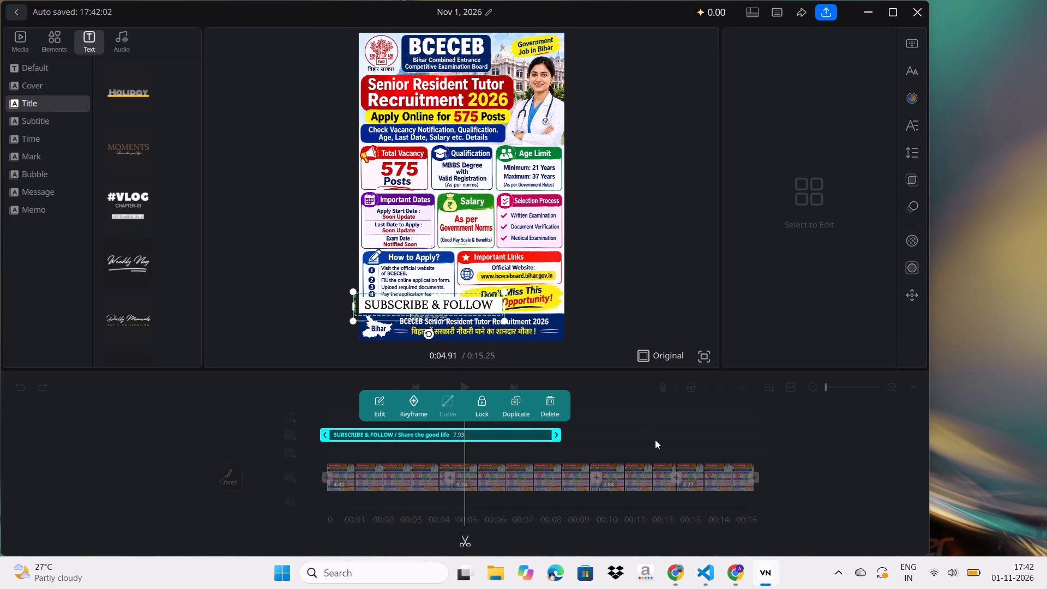
scroll(655, 440, left, 4)
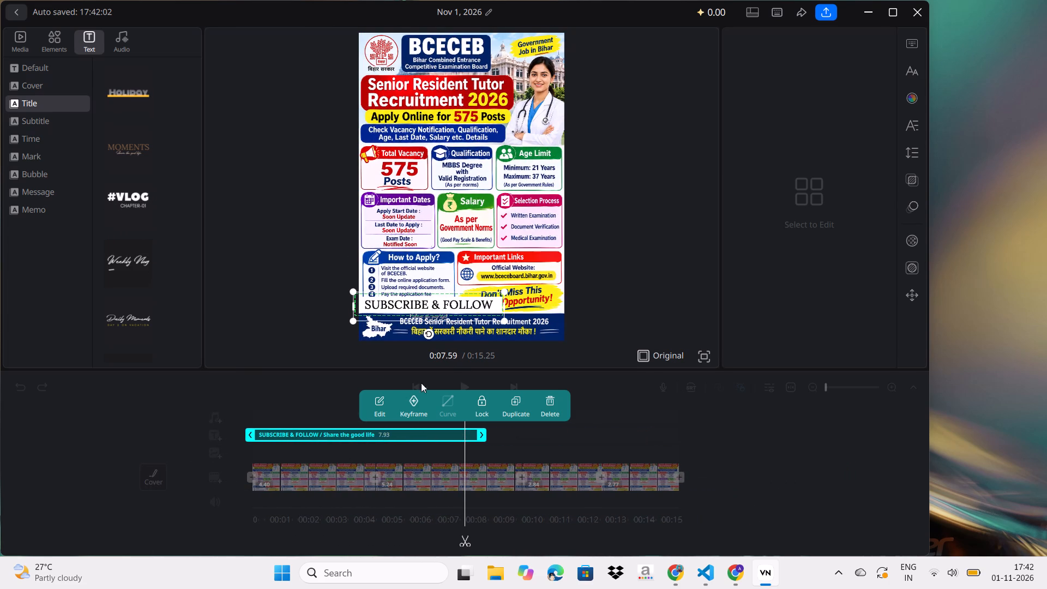
click(417, 406)
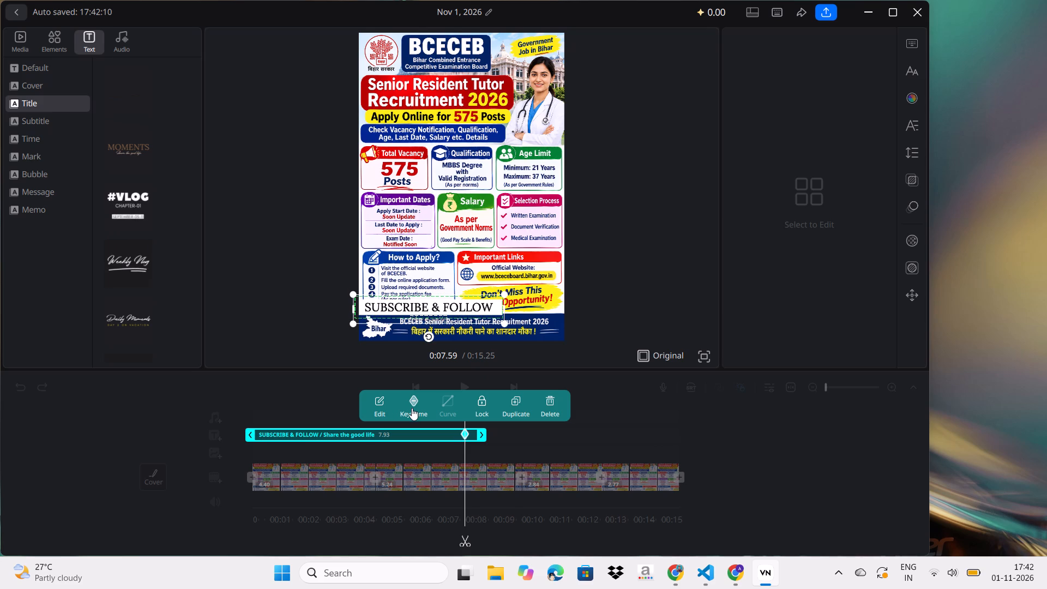
Play the video from 0:00.25 to review the lowered SUBSCRIBE & FOLLOW title.
scroll(359, 442, right, 20)
scroll(359, 442, right, 8)
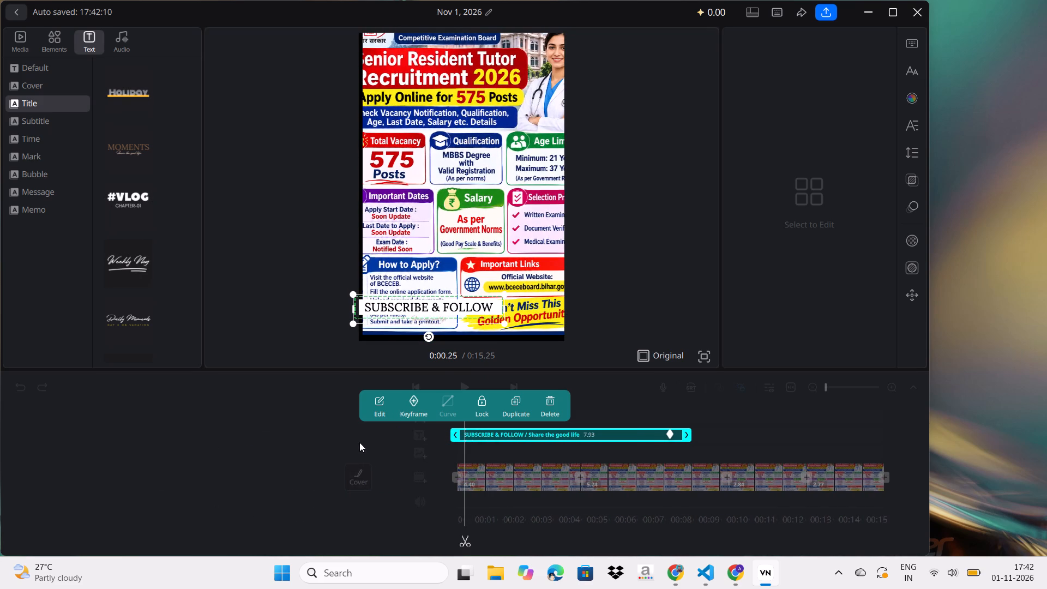
click(456, 383)
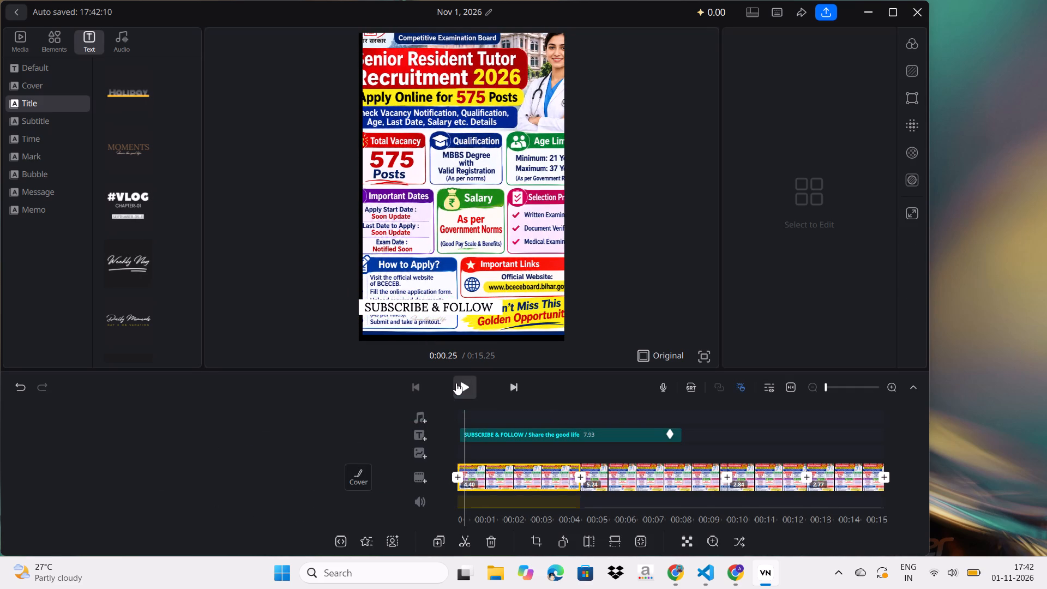
click(456, 383)
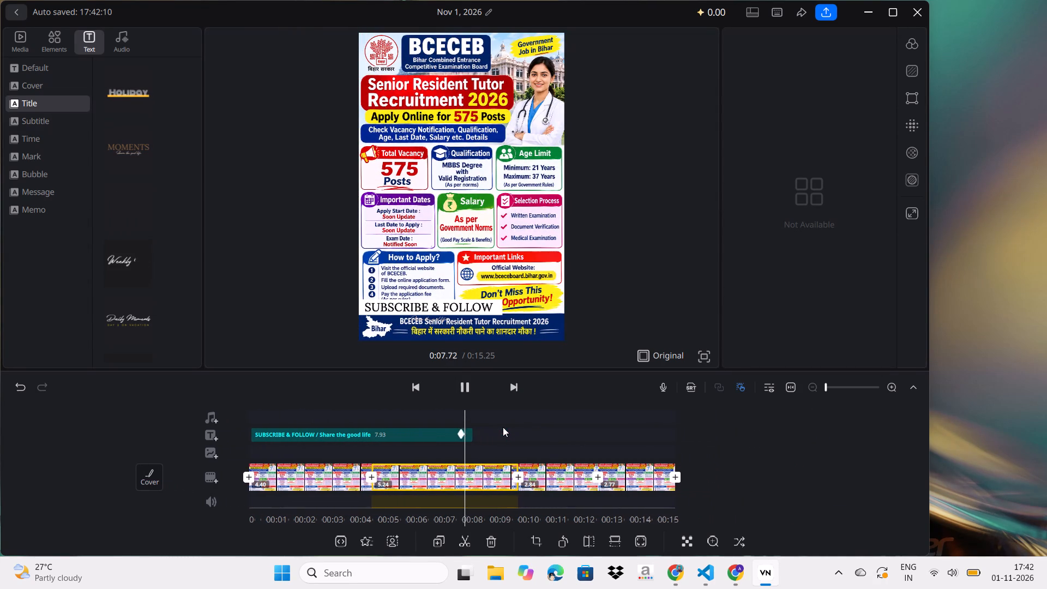
Move the SUBSCRIBE & FOLLOW title at 0:00.21 from above the footer up to the top of the poster.
click(324, 427)
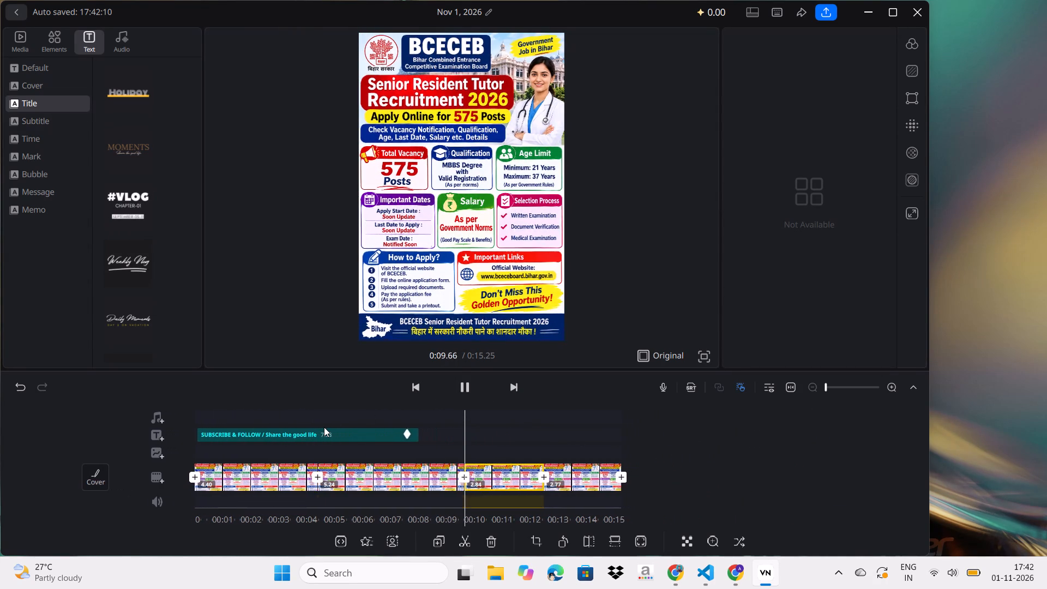
double_click(324, 427)
triple_click(324, 427)
triple_click(324, 427)
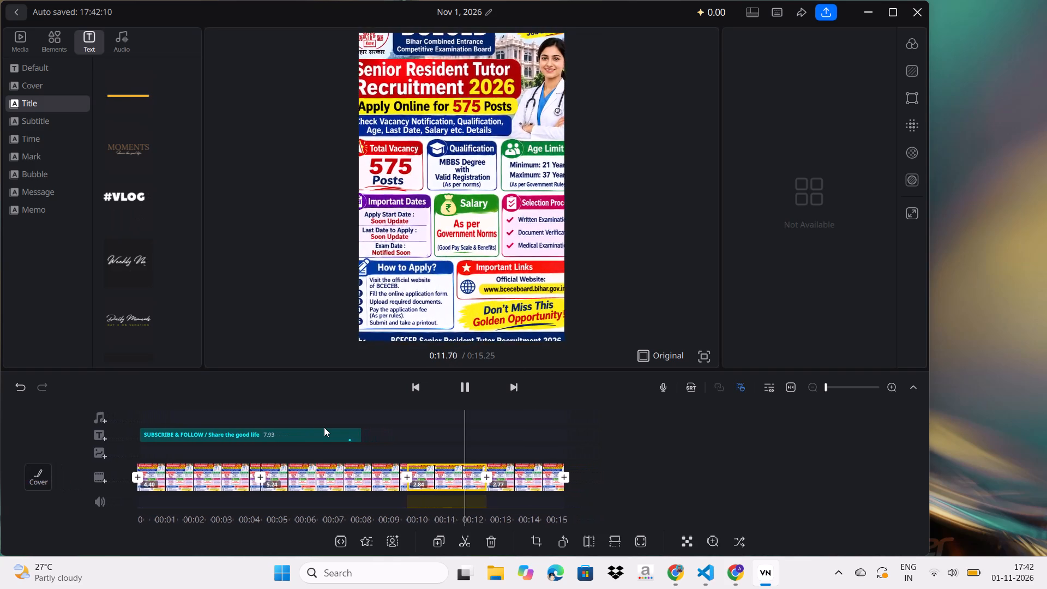
drag(324, 427, 311, 430)
double_click(311, 430)
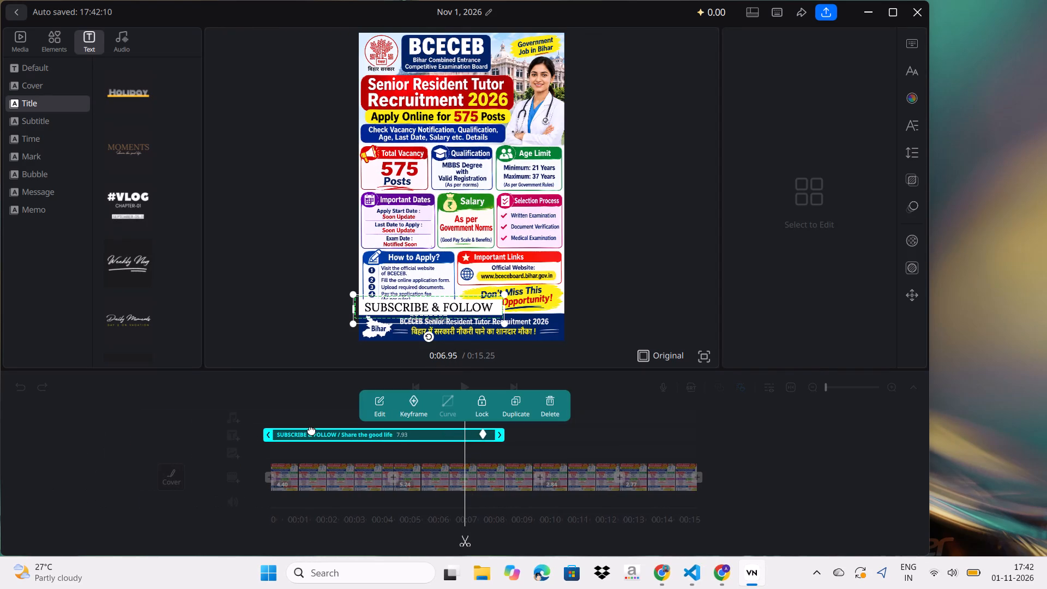
scroll(406, 434, right, 14)
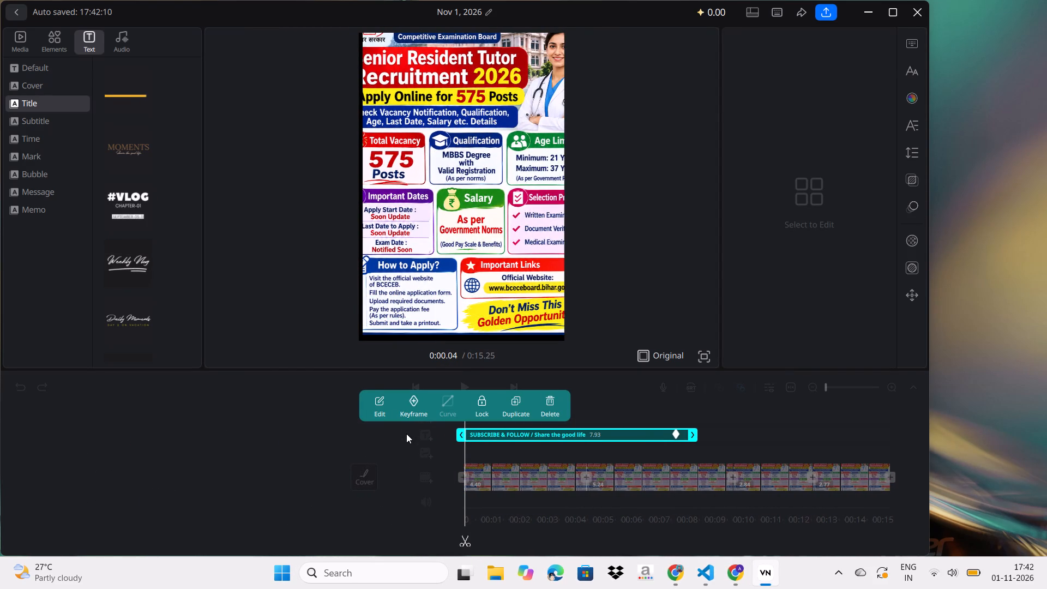
scroll(406, 434, left, 3)
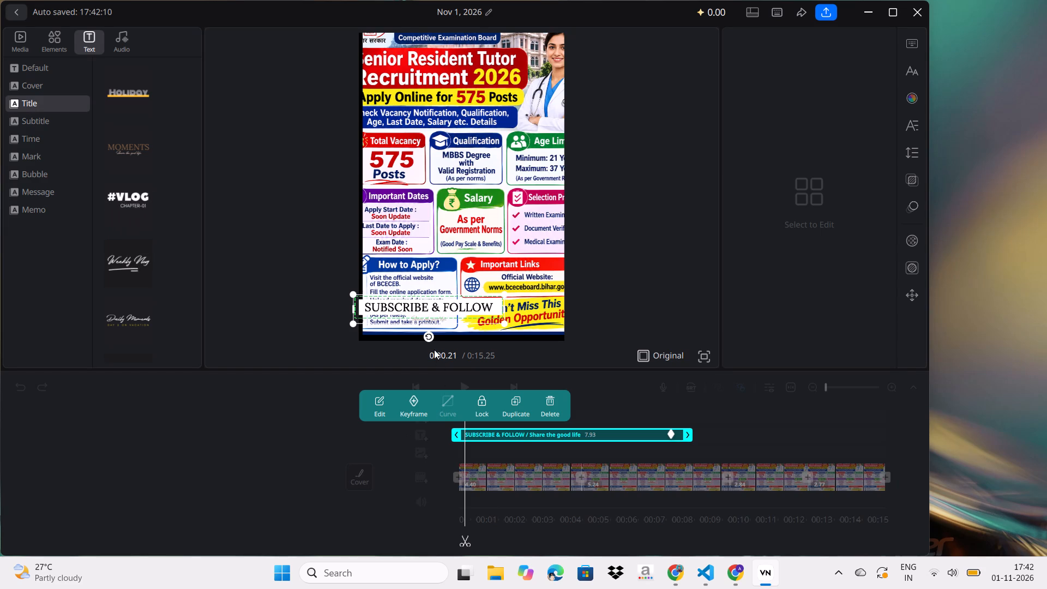
drag(428, 310, 466, 87)
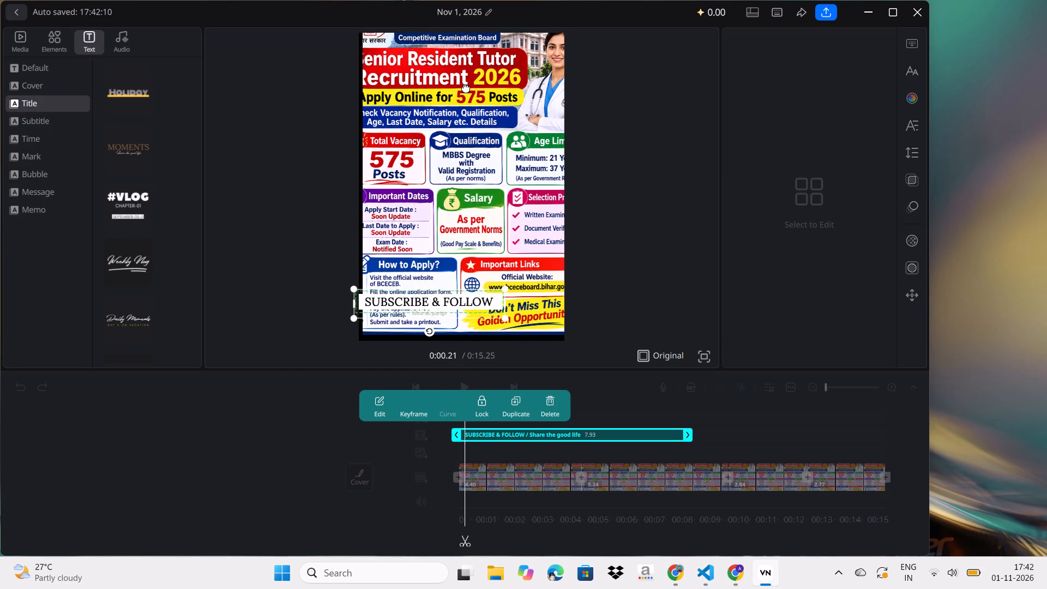
drag(466, 87, 410, 16)
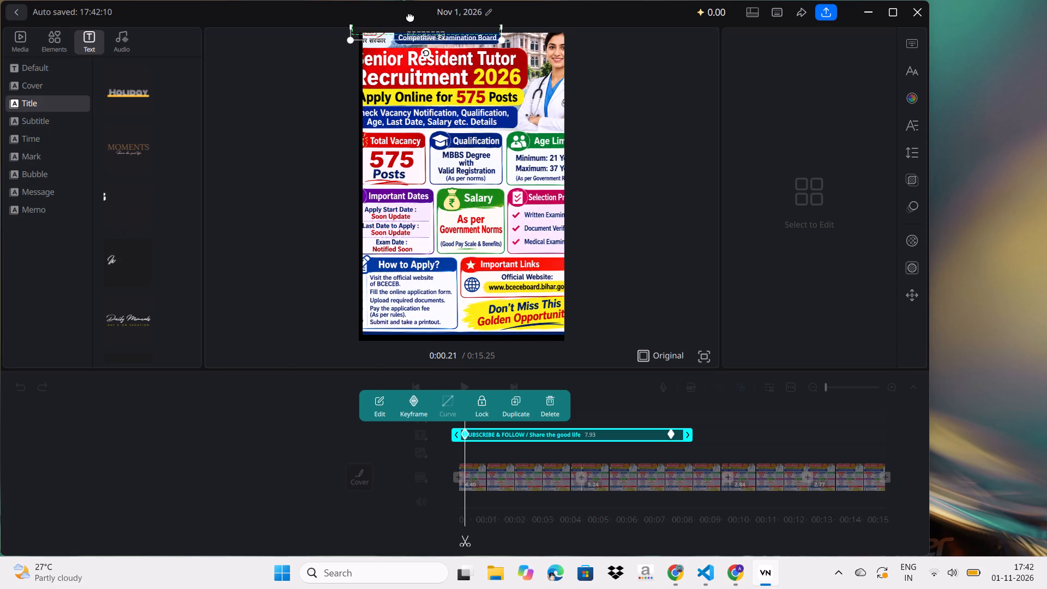
drag(410, 16, 426, 43)
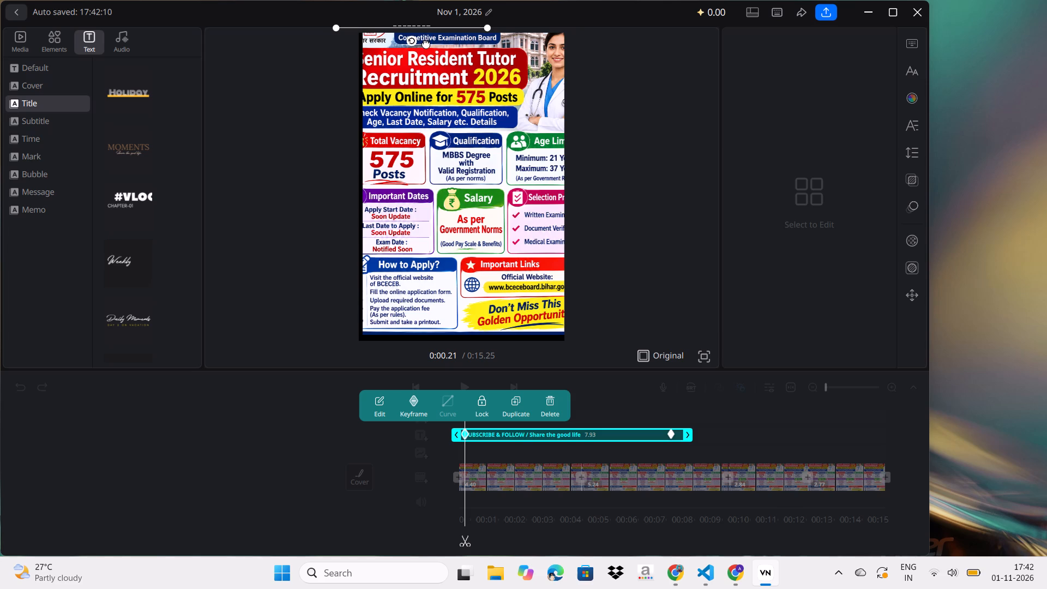
drag(426, 43, 432, 56)
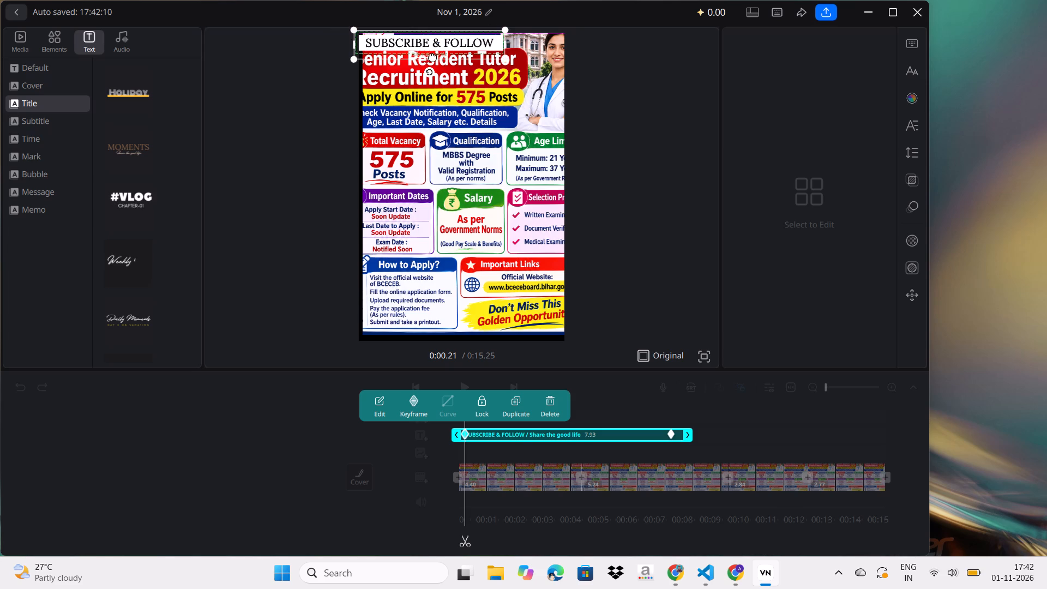
drag(432, 56, 429, 49)
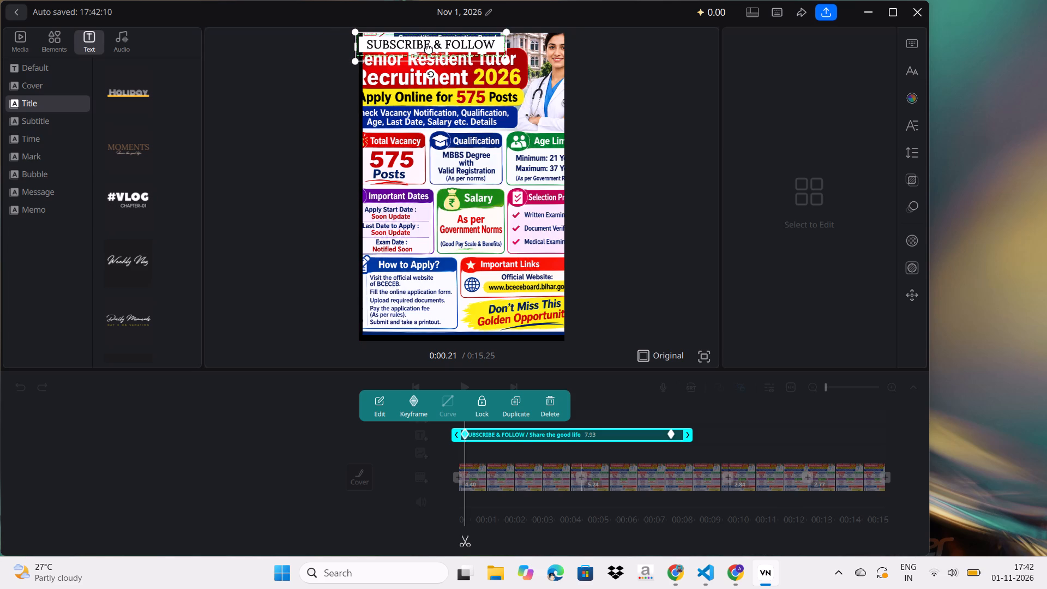
drag(429, 49, 429, 48)
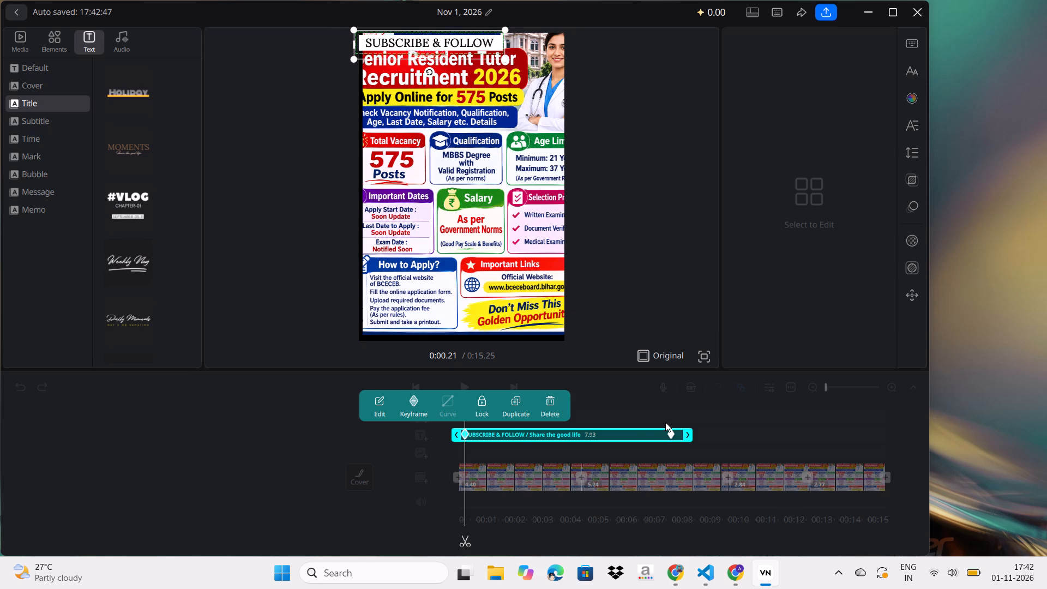
Scrub through the title's animation and play the video from the start to review the title's downward movement.
scroll(640, 422, left, 3)
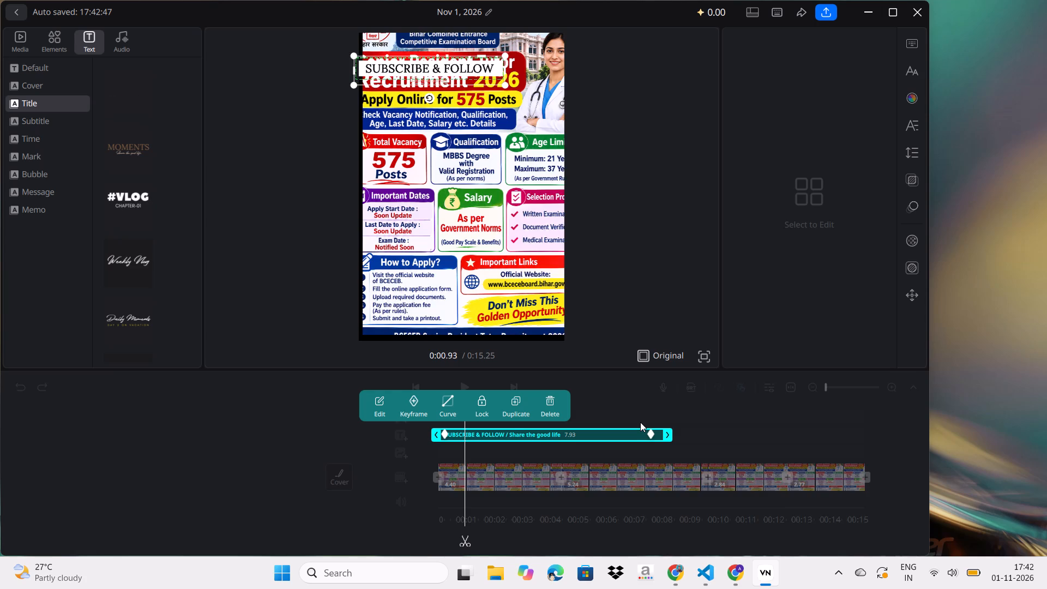
scroll(640, 422, left, 10)
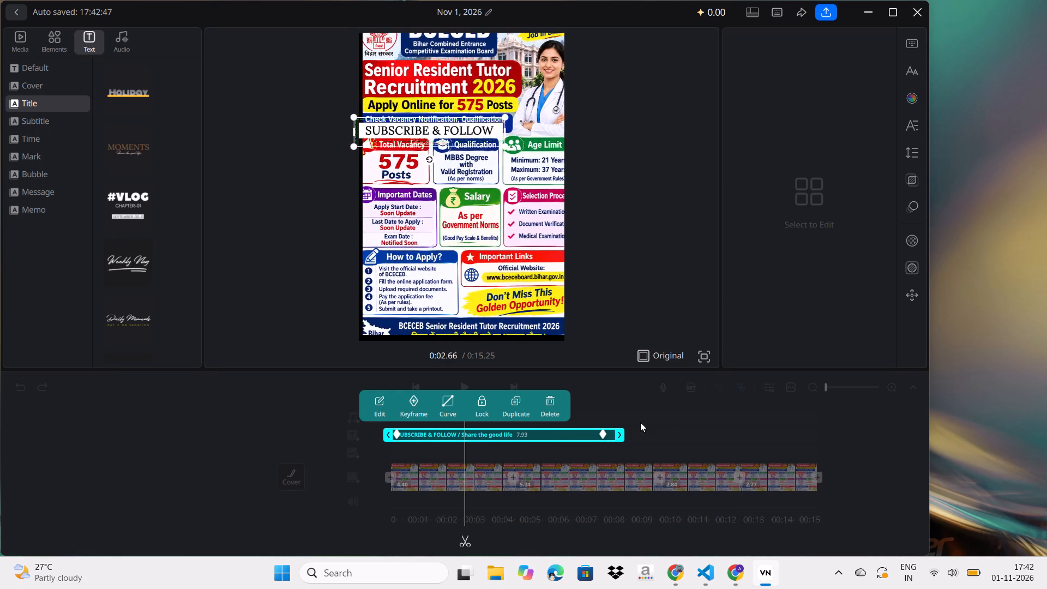
scroll(640, 422, left, 7)
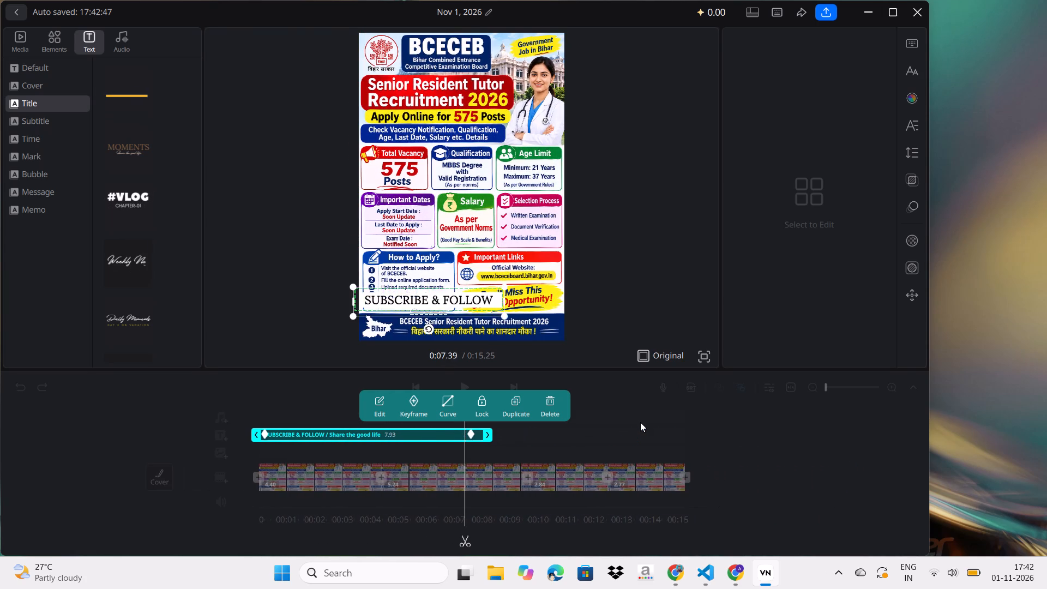
scroll(640, 422, left, 1)
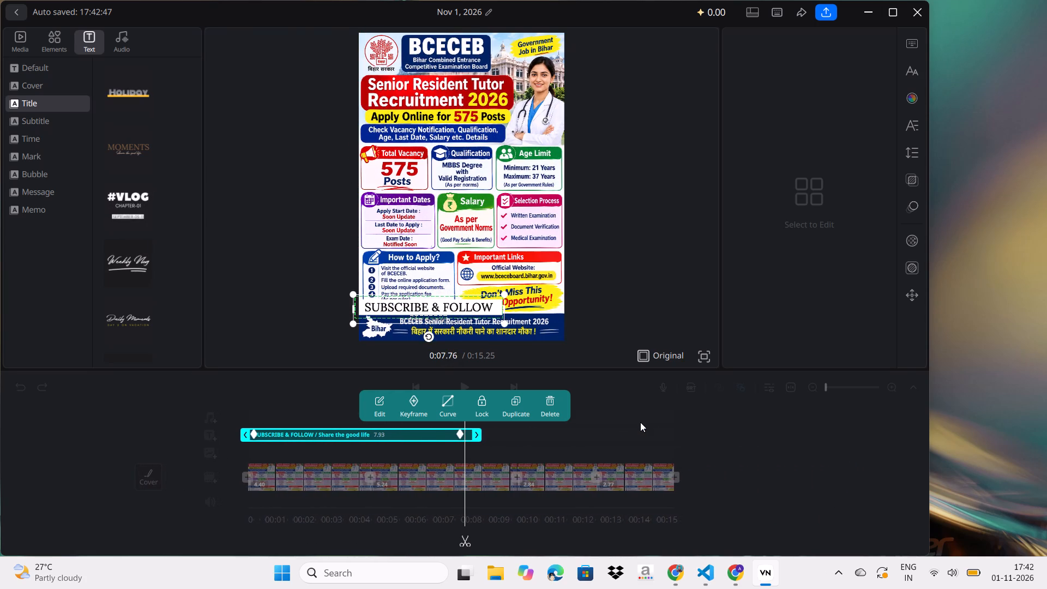
scroll(640, 422, left, 2)
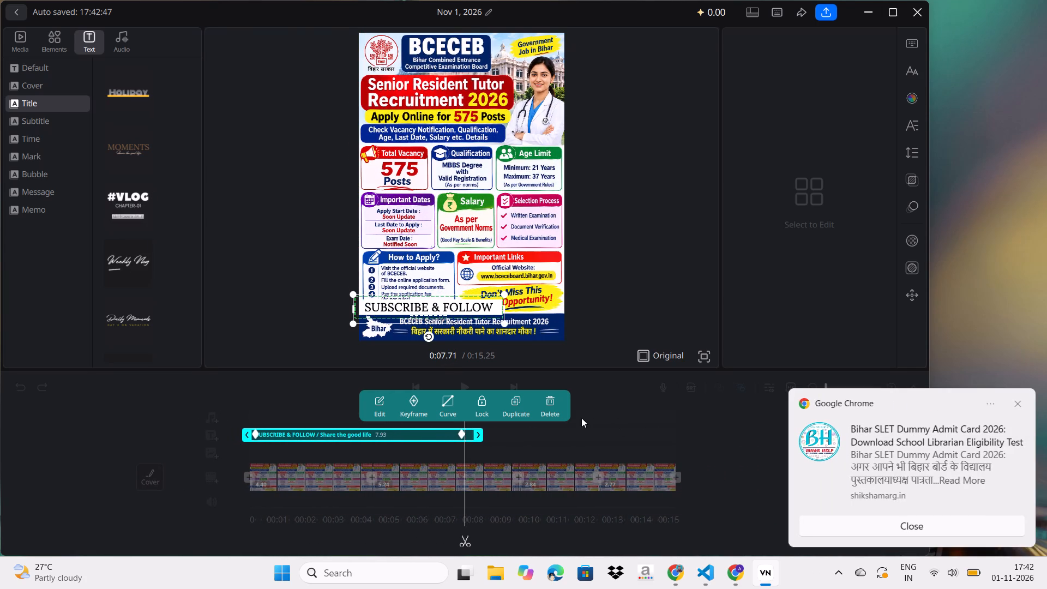
click(581, 417)
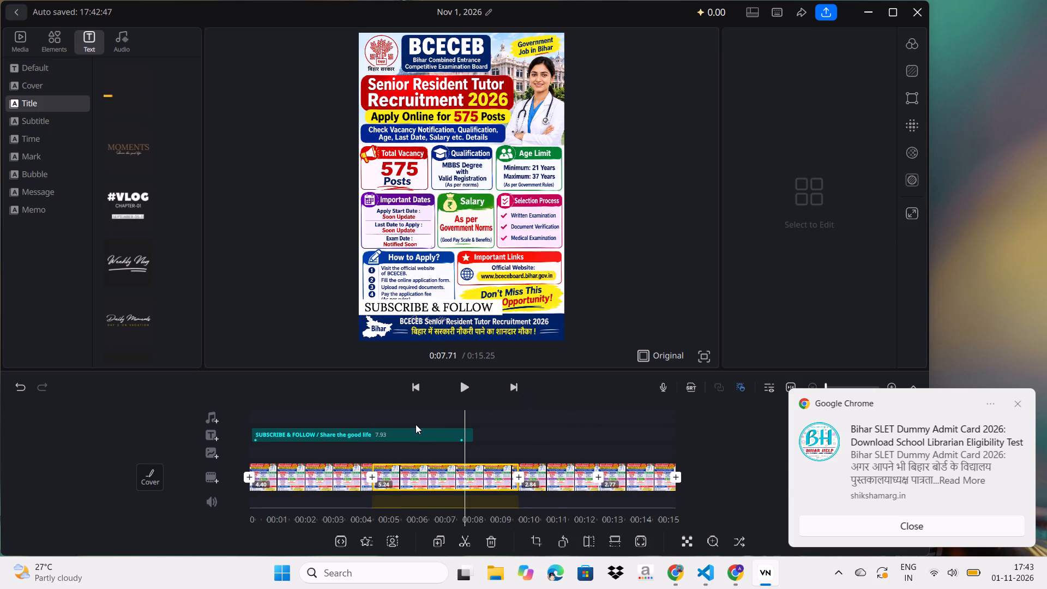
scroll(416, 424, right, 15)
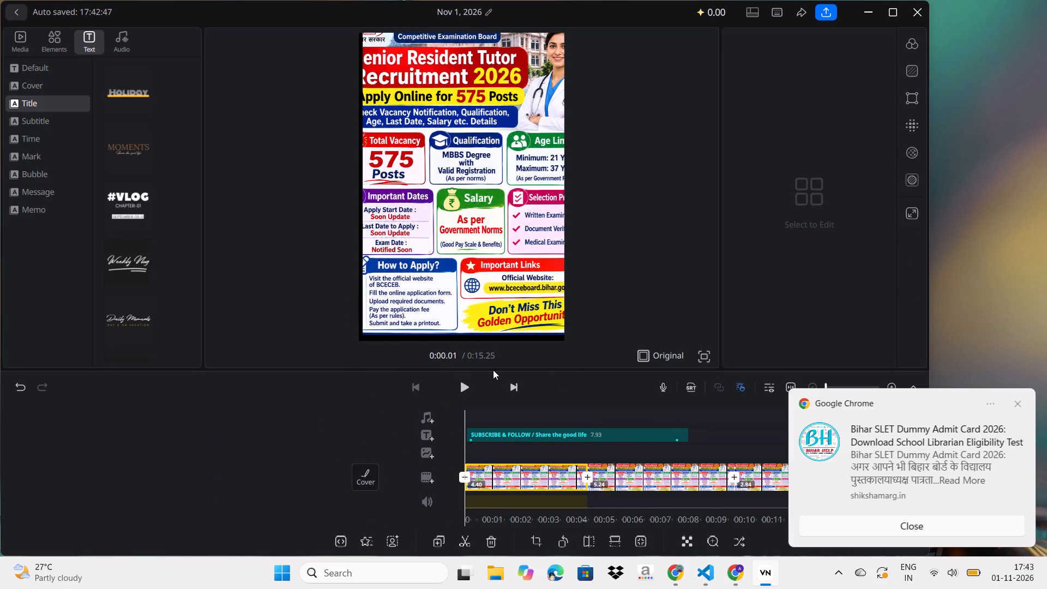
click(459, 391)
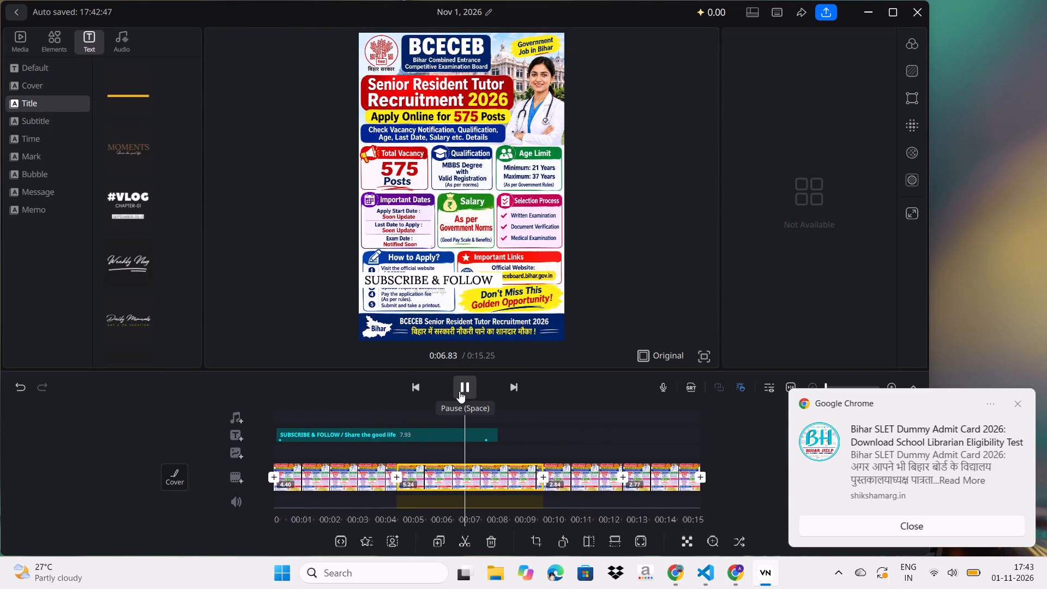
Extend the end of the SUBSCRIBE & FOLLOW title clip to a duration of 14.98 seconds.
click(375, 437)
click(372, 430)
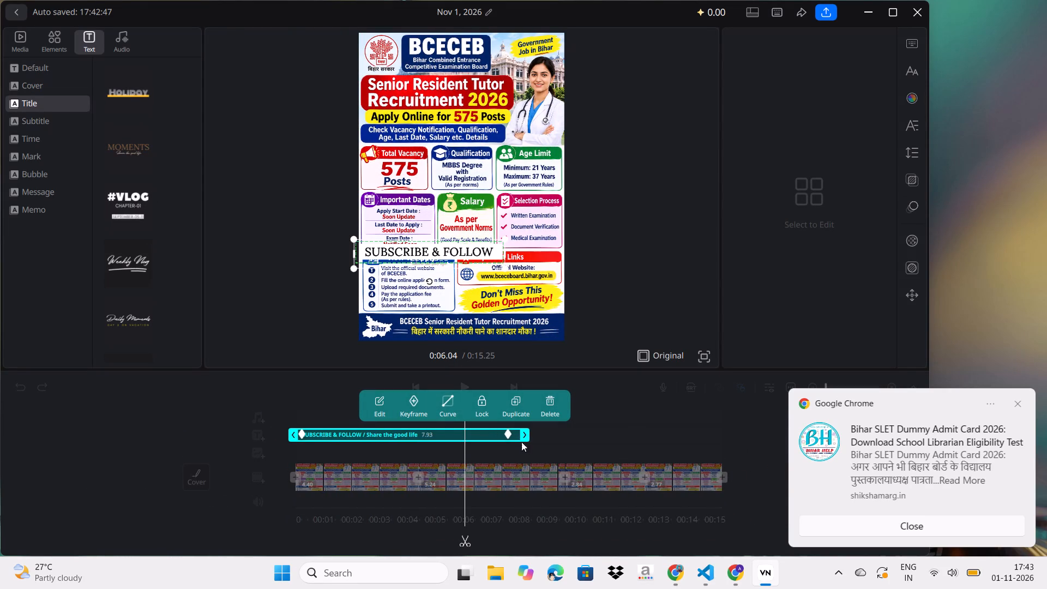
drag(523, 430, 524, 431)
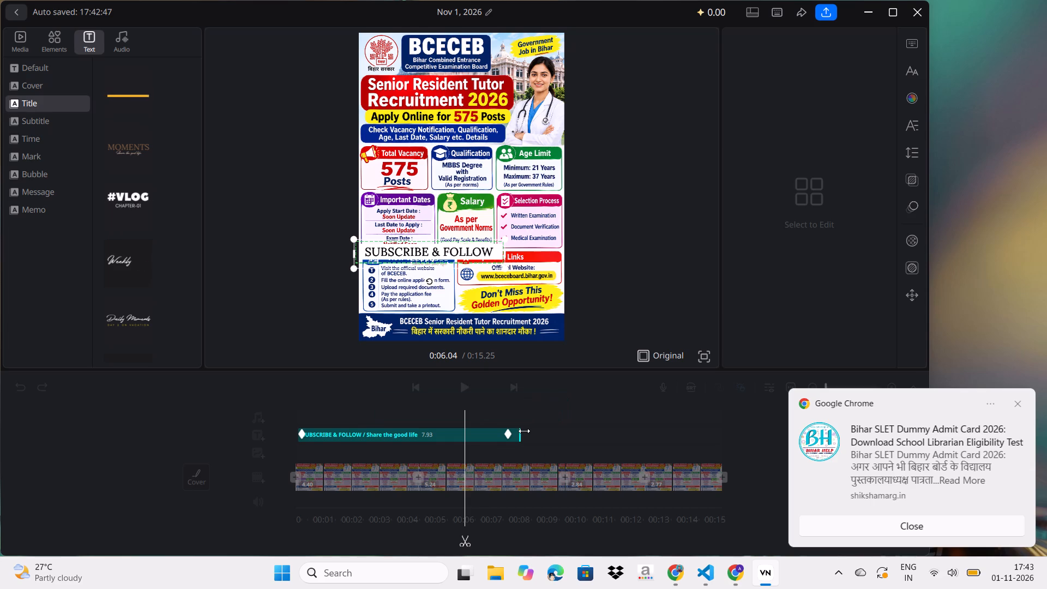
drag(524, 431, 719, 431)
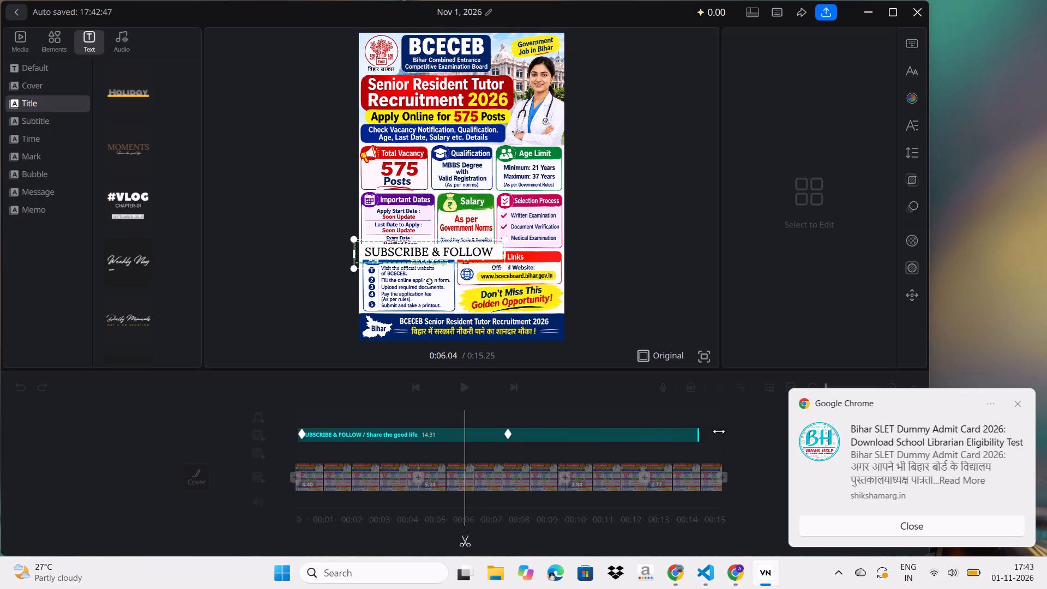
drag(719, 431, 720, 434)
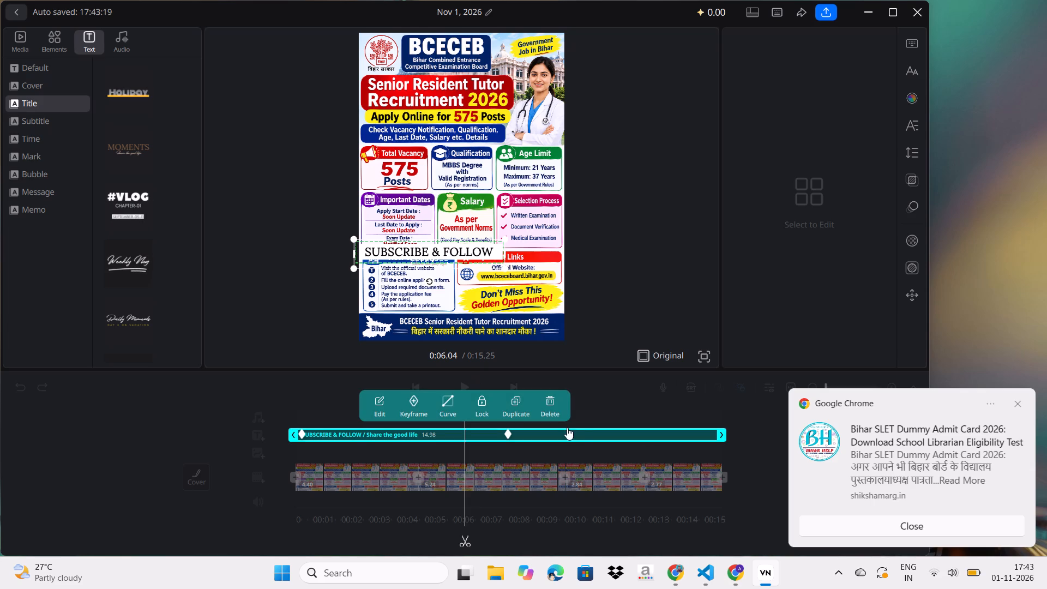
Remove the SUBSCRIBE & FOLLOW title's keyframe at 0:07.60.
scroll(549, 438, left, 1)
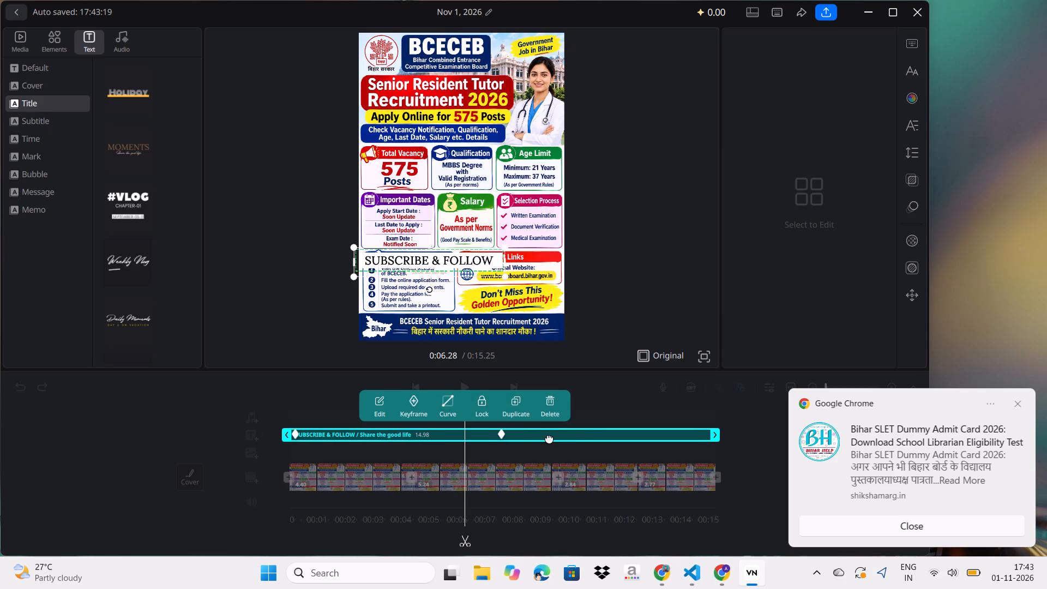
scroll(549, 438, left, 4)
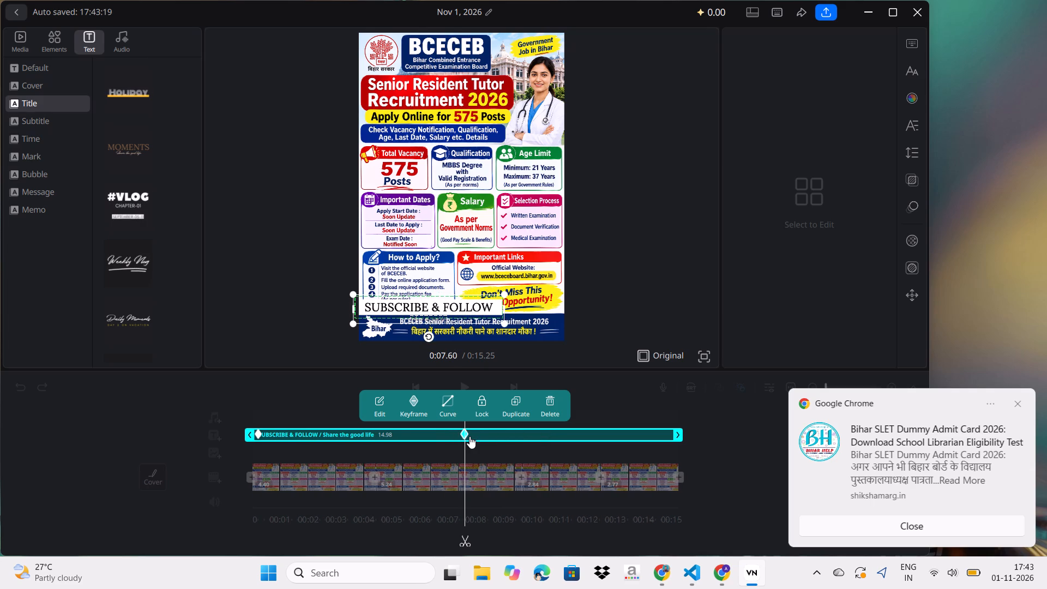
click(419, 402)
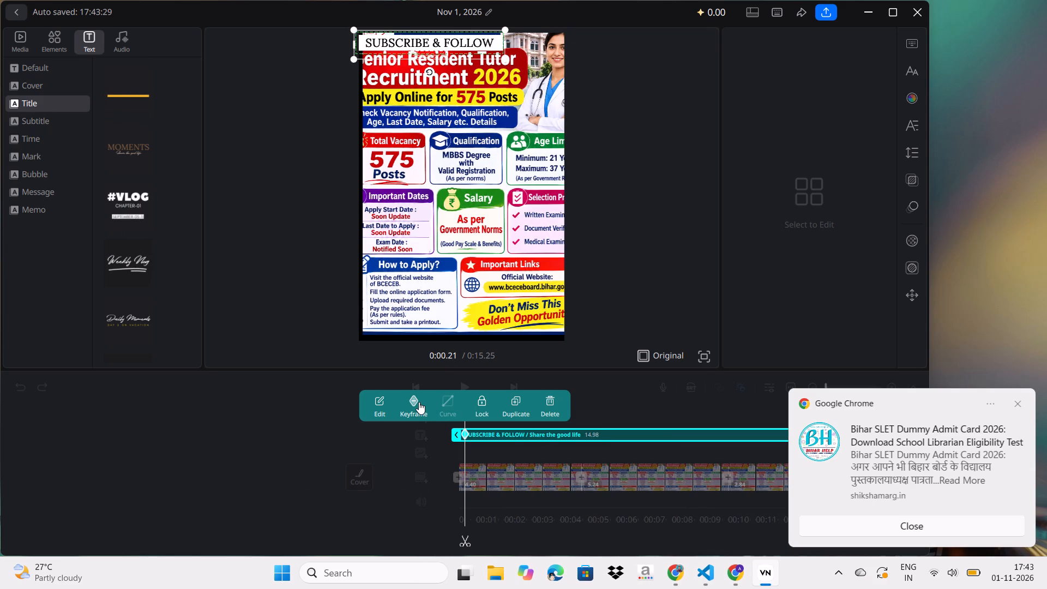
Move the SUBSCRIBE & FOLLOW title at 0:07.65 from the top of the poster down to just above its footer.
scroll(598, 440, left, 9)
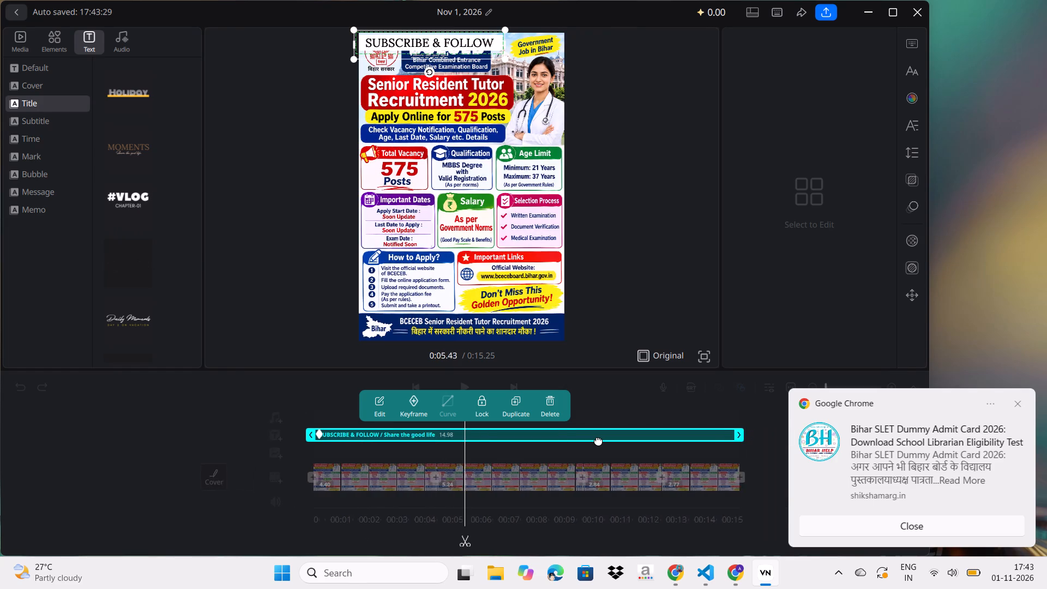
scroll(598, 440, left, 2)
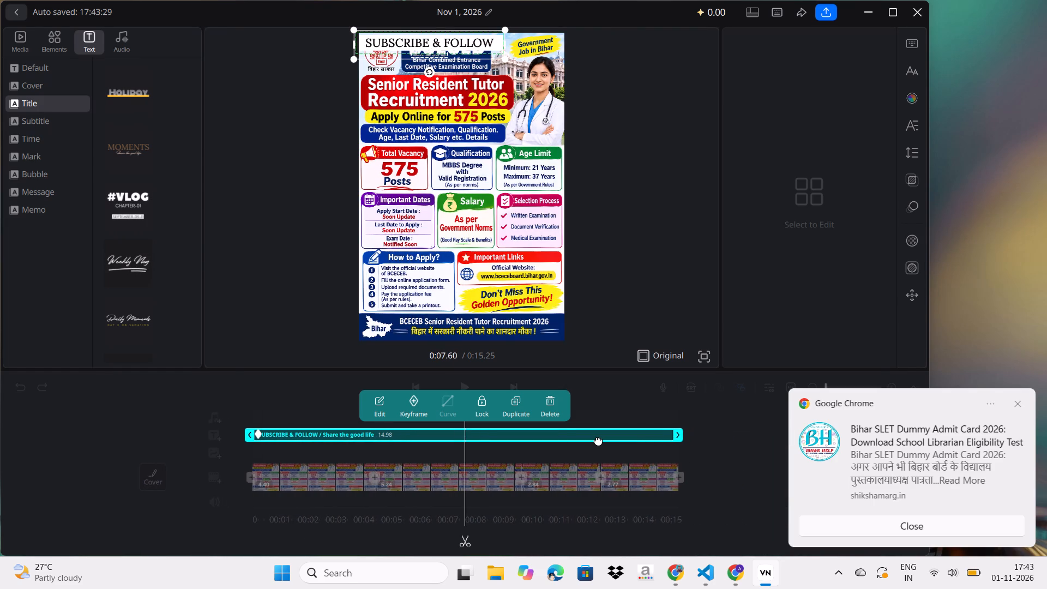
scroll(598, 440, left, 2)
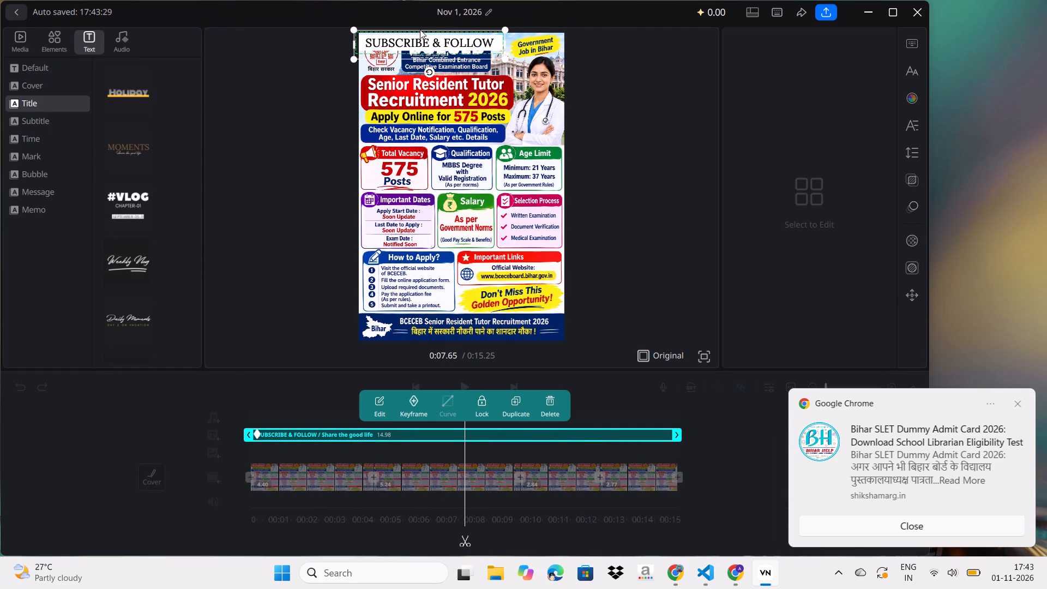
drag(419, 42, 426, 199)
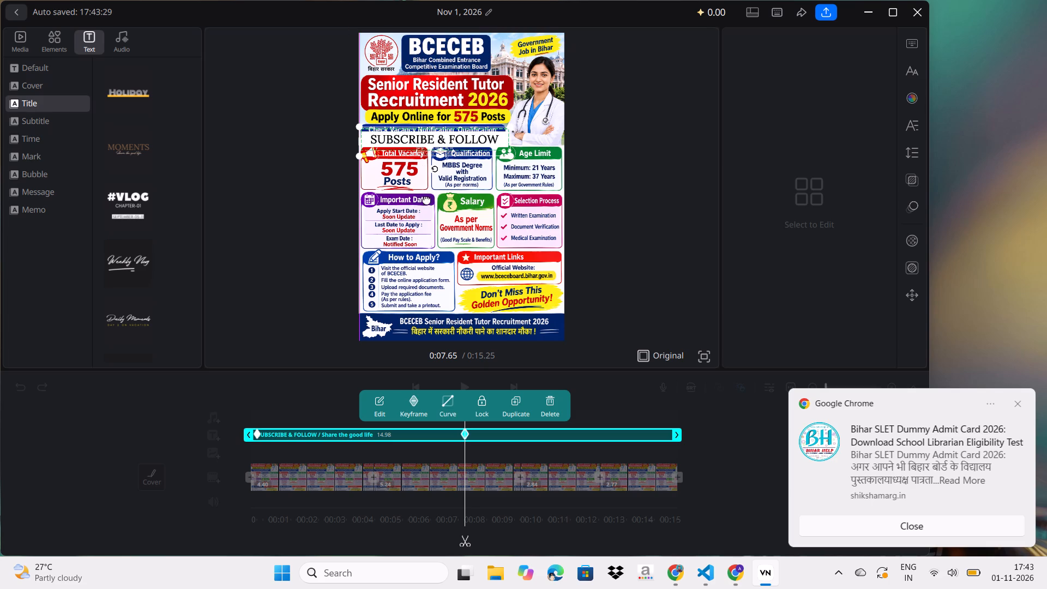
drag(426, 199, 419, 274)
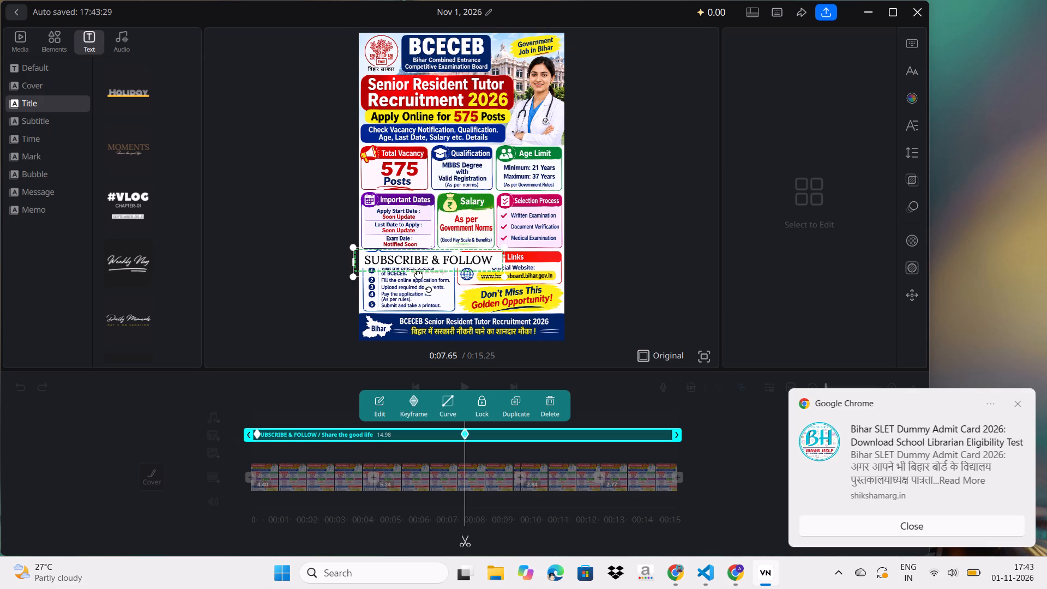
drag(419, 274, 416, 302)
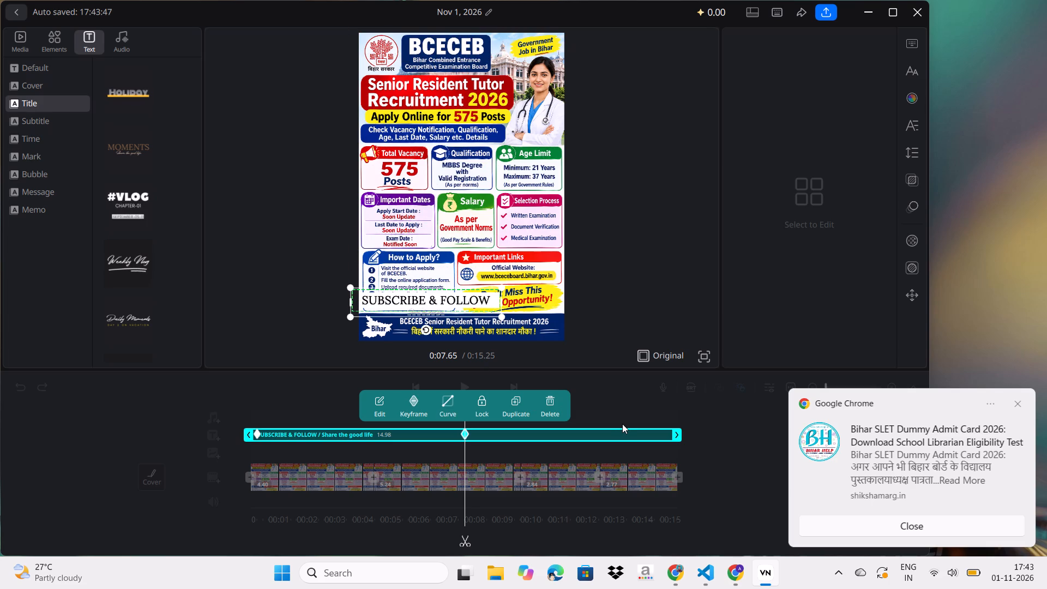
Move the SUBSCRIBE & FOLLOW title at 0:14.59 from above the poster's footer up past the poster's top-right corner.
scroll(622, 424, left, 13)
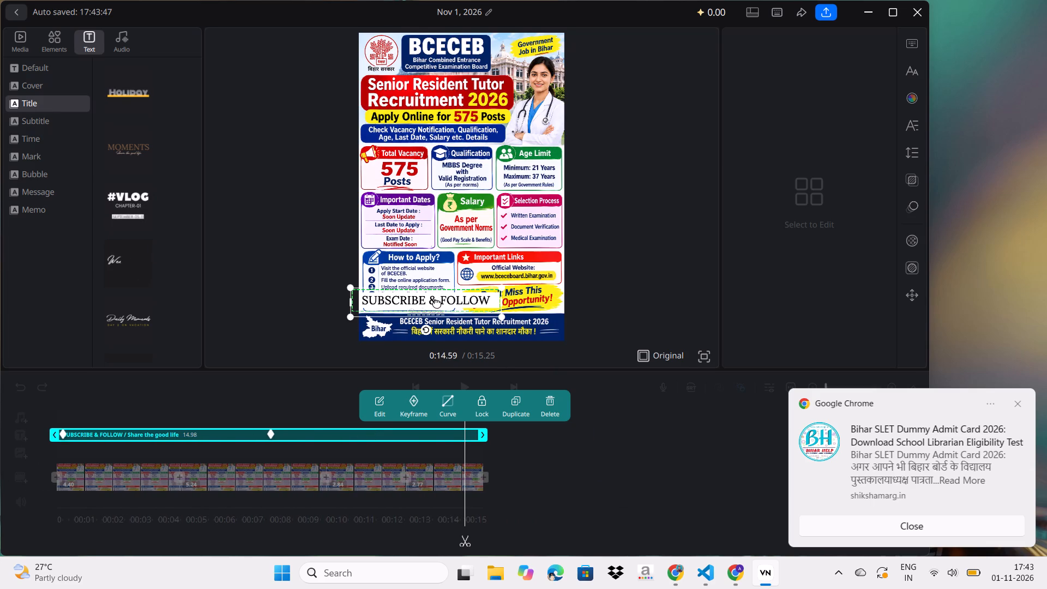
drag(437, 303, 489, 230)
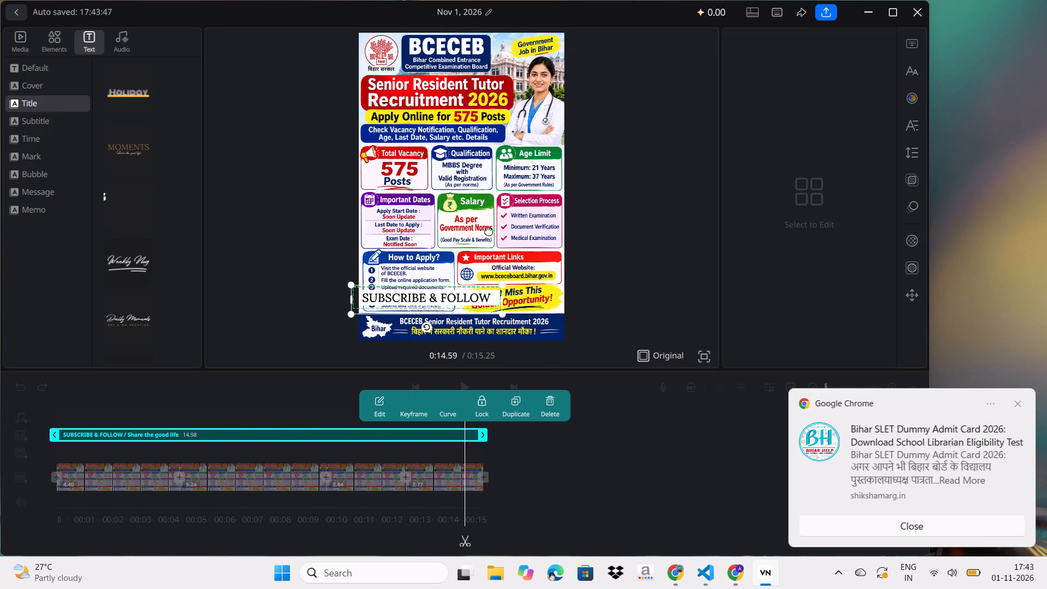
drag(489, 230, 562, 117)
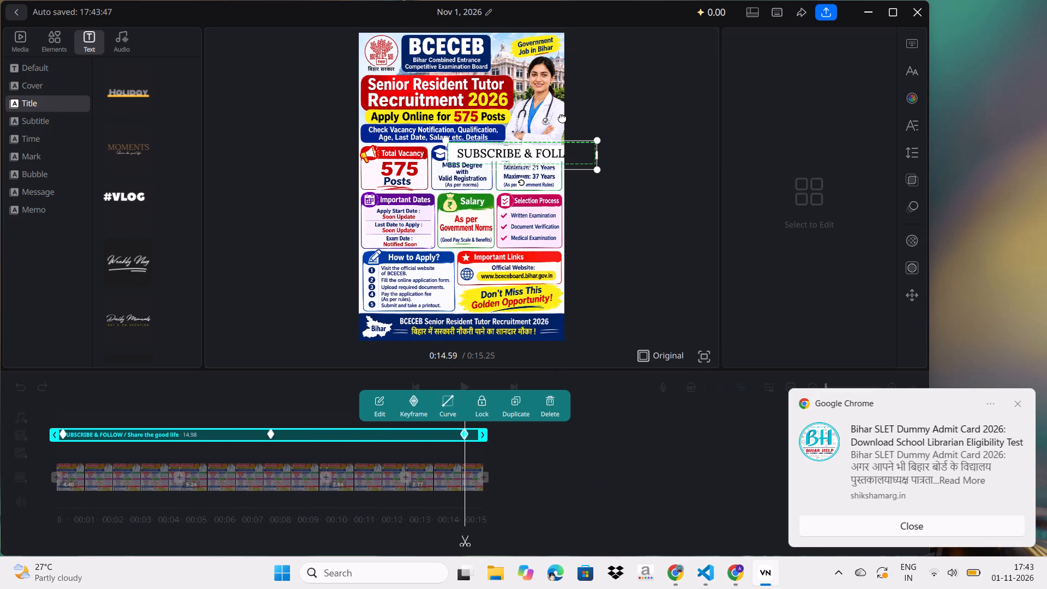
drag(562, 117, 615, 66)
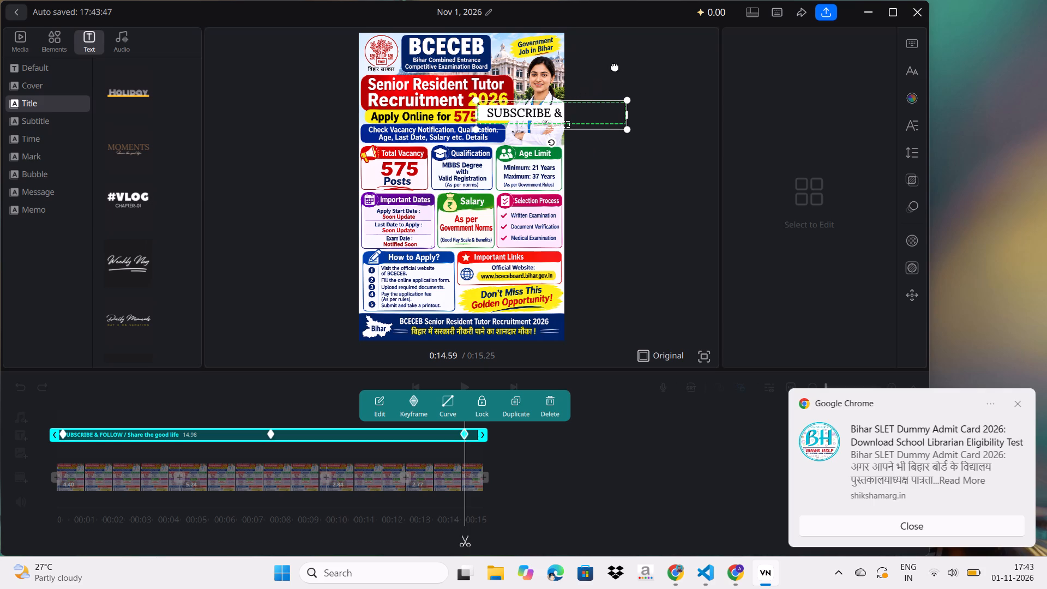
drag(615, 66, 632, 33)
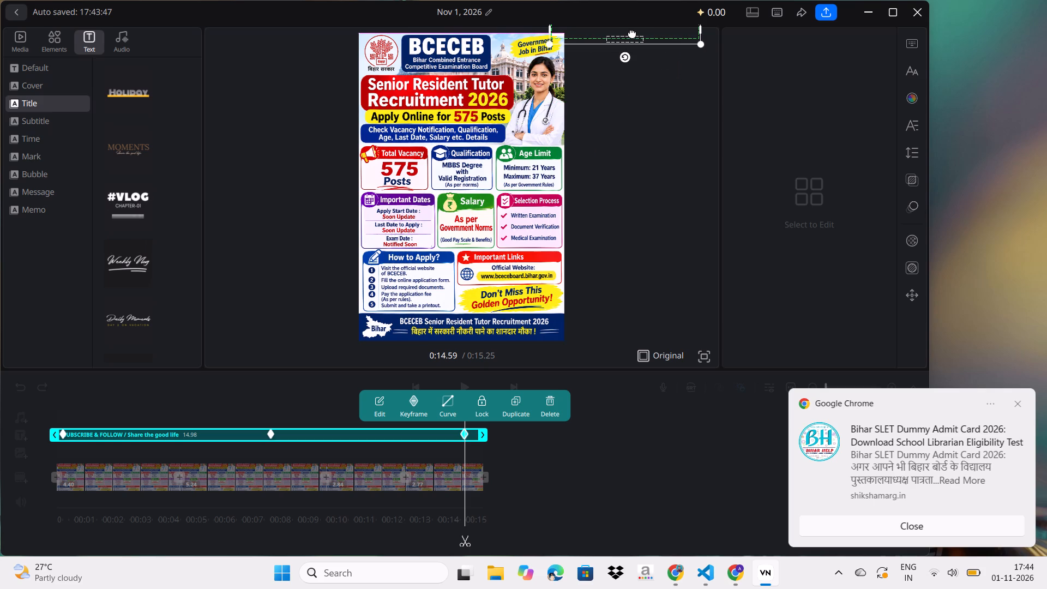
drag(632, 33, 631, 33)
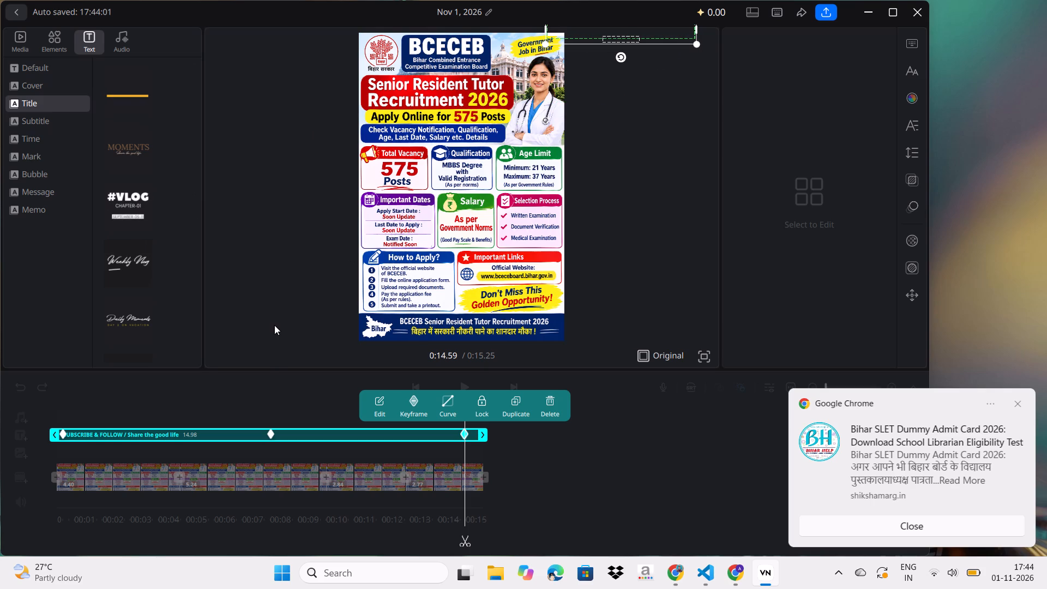
Return to the start of the timeline and play the video to review the title's movement across the poster.
scroll(267, 371, right, 15)
scroll(267, 371, right, 10)
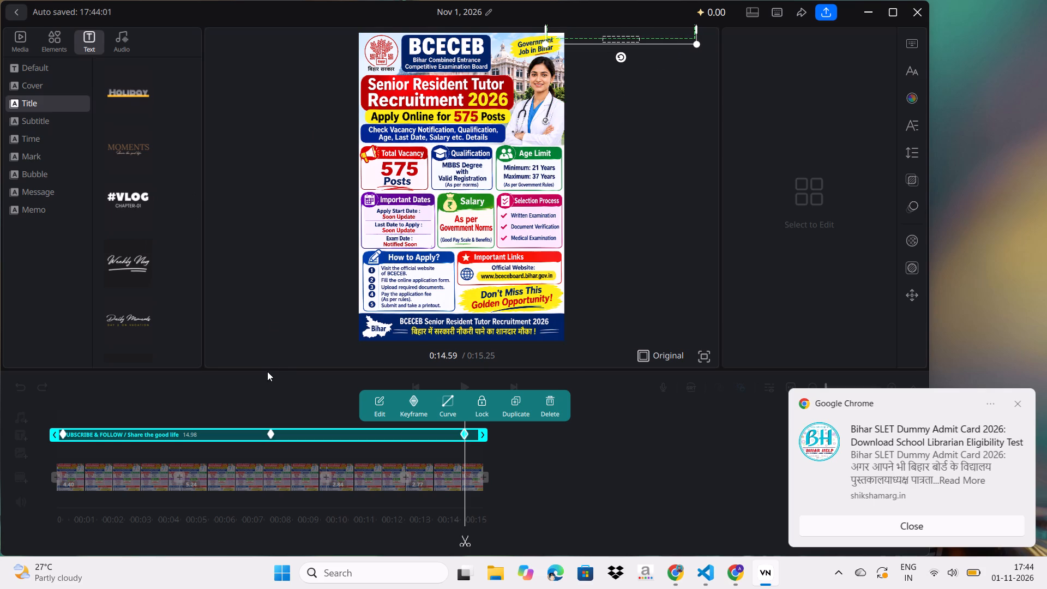
scroll(267, 371, right, 5)
scroll(213, 411, right, 12)
scroll(213, 411, right, 12)
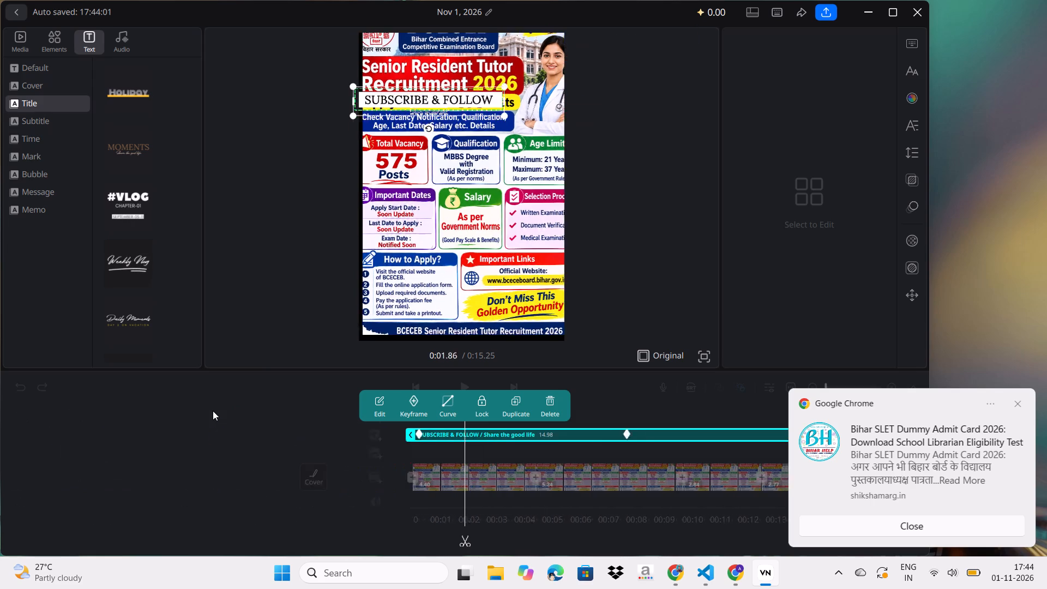
click(468, 383)
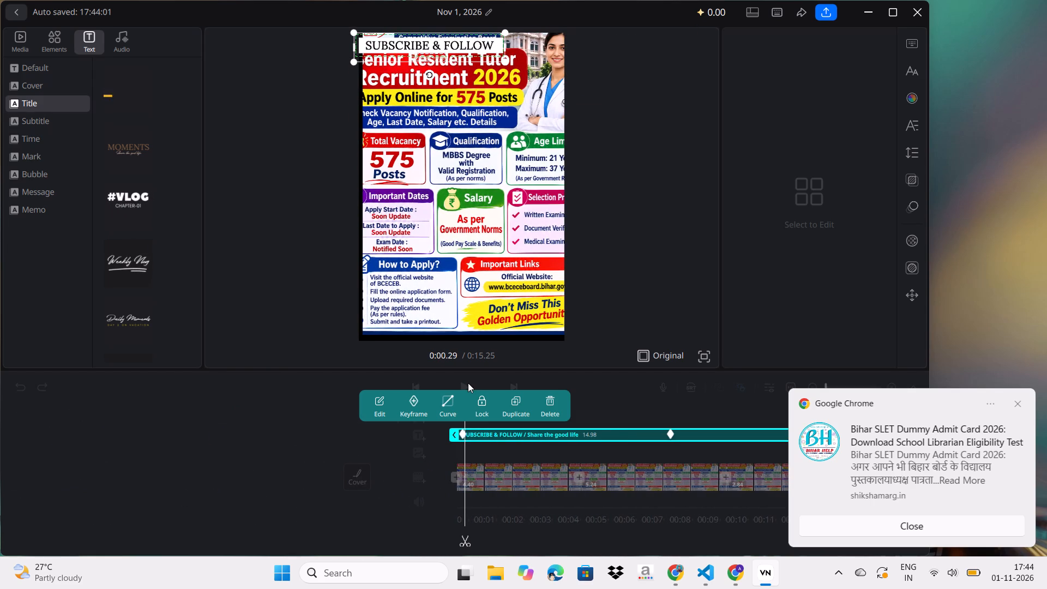
click(468, 383)
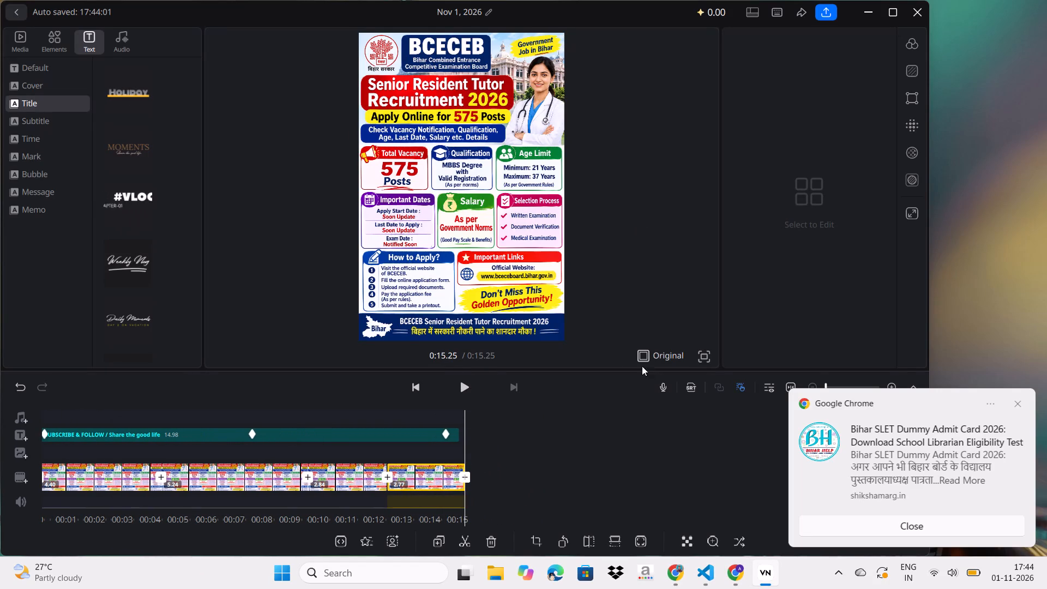
Change the project's aspect ratio from Original to 9:16.
click(678, 351)
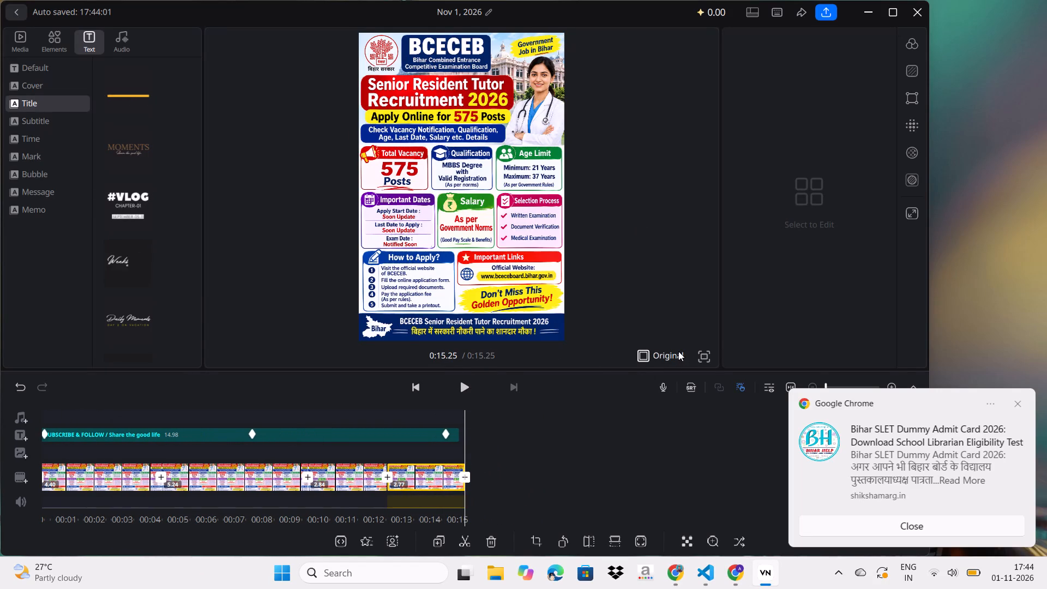
click(208, 316)
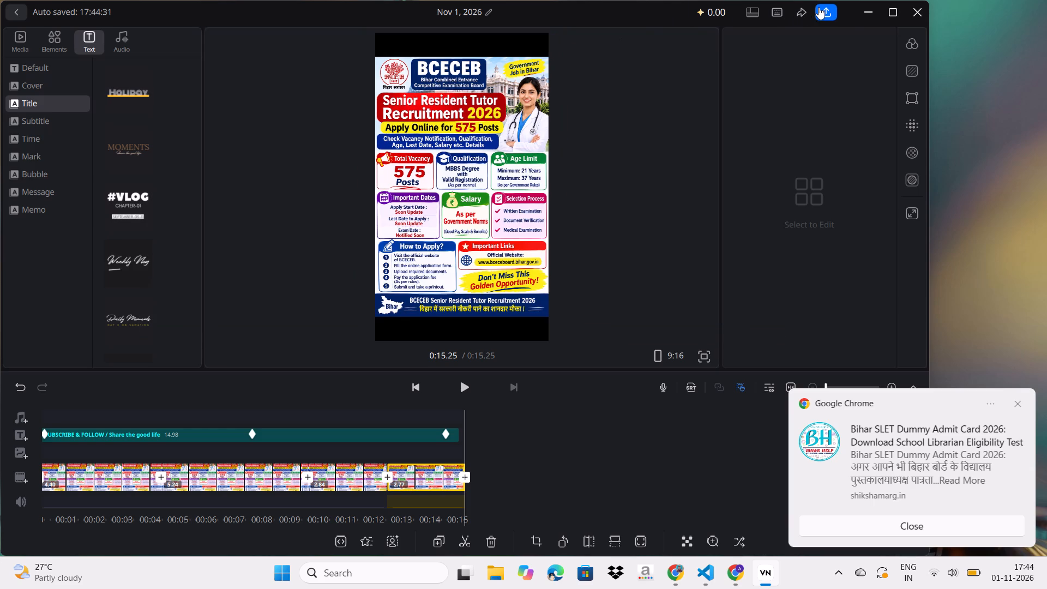
Export the video to the Videos\VN folder with automatic quality at 720p and 30 fps, and dismiss the Chrome notification.
click(819, 7)
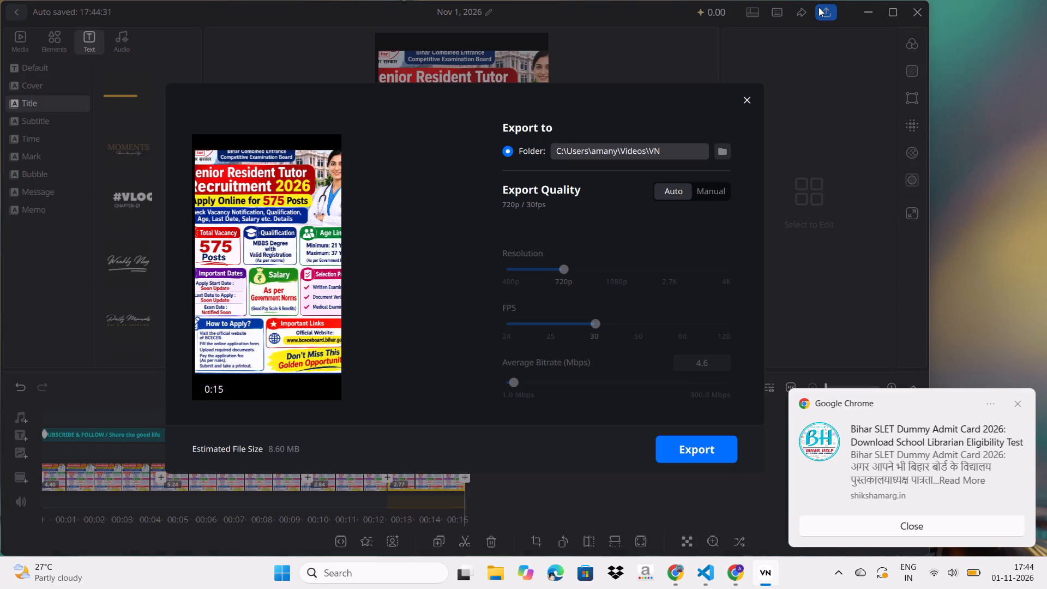
click(682, 450)
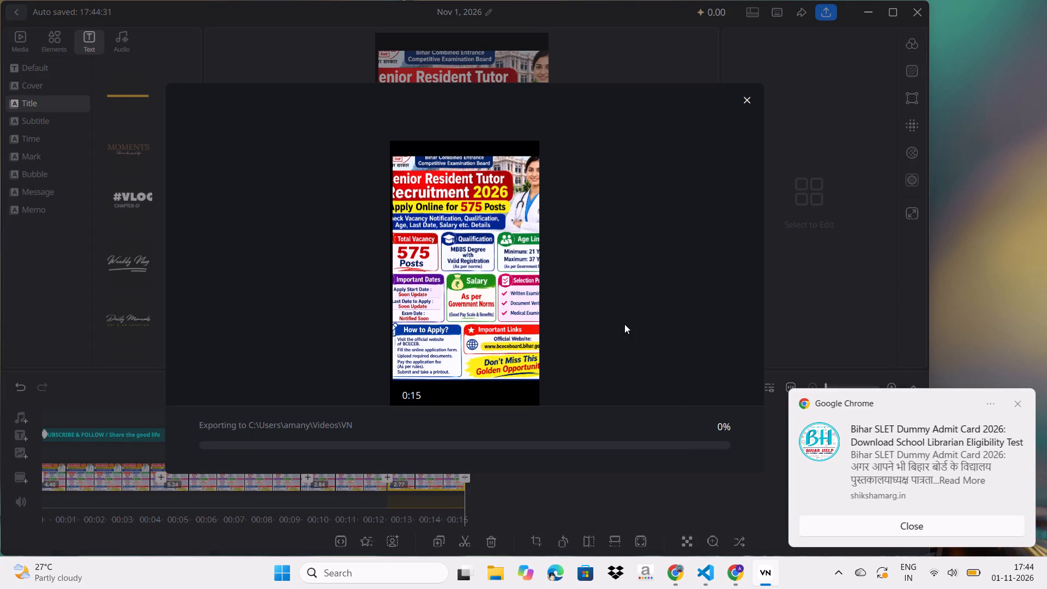
click(1015, 405)
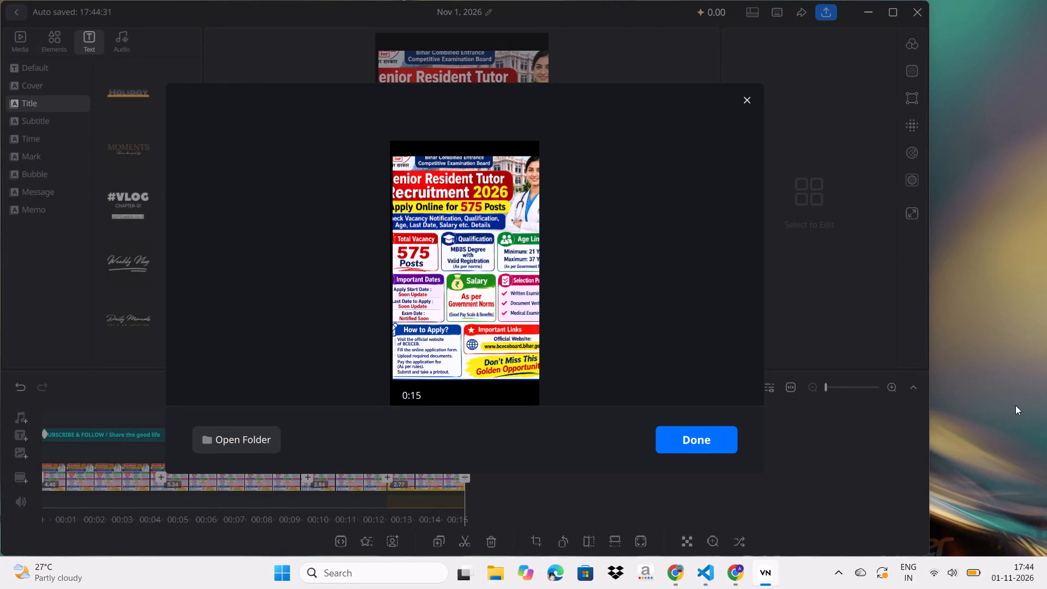
click(727, 430)
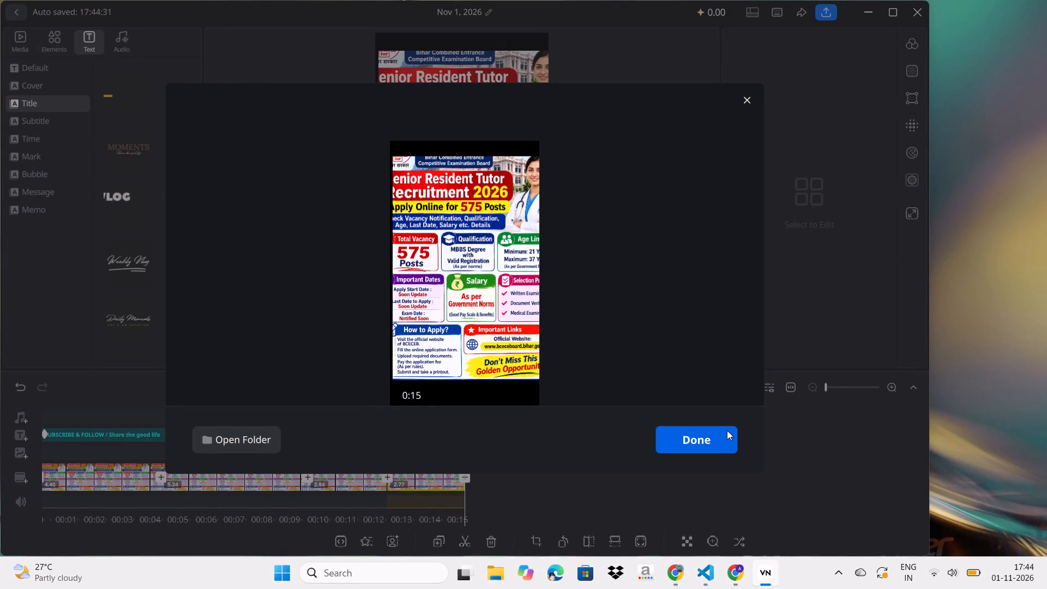
Minimize the video editor window to show the desktop.
drag(868, 0, 869, 14)
click(869, 14)
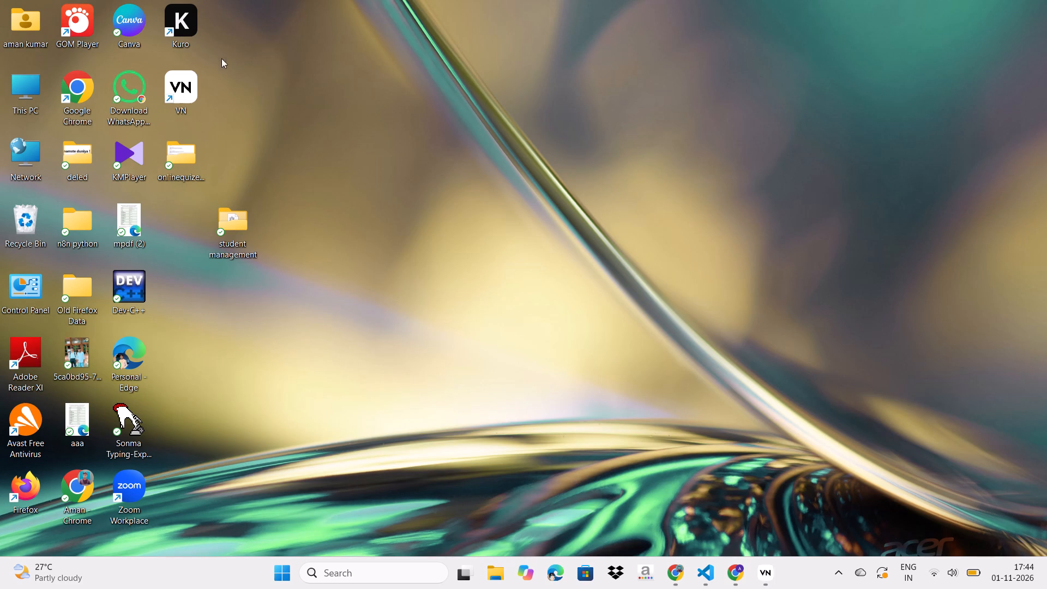
Open the Kuro app from the desktop.
double_click(166, 12)
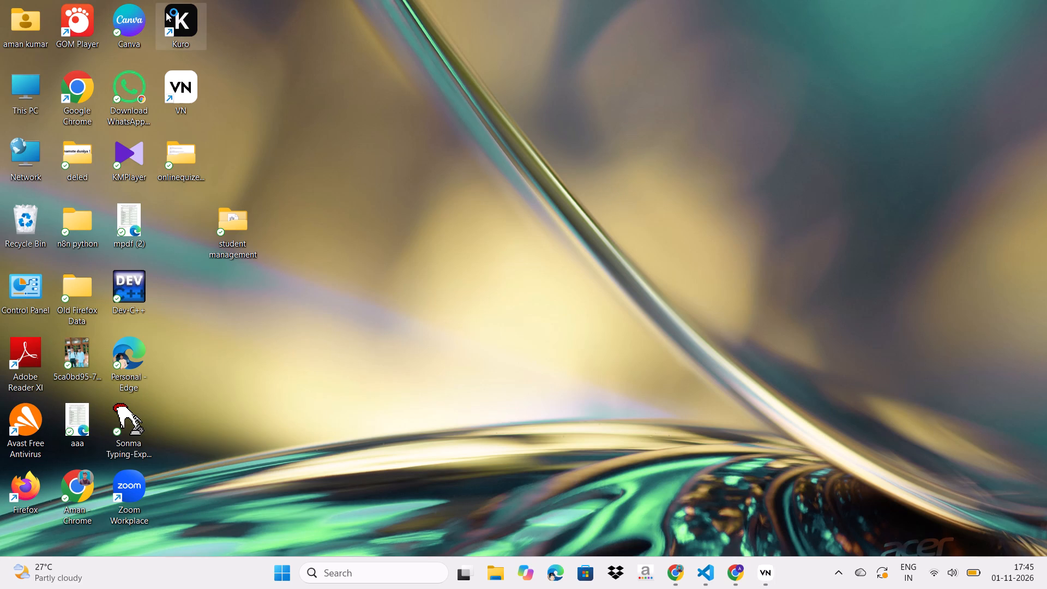